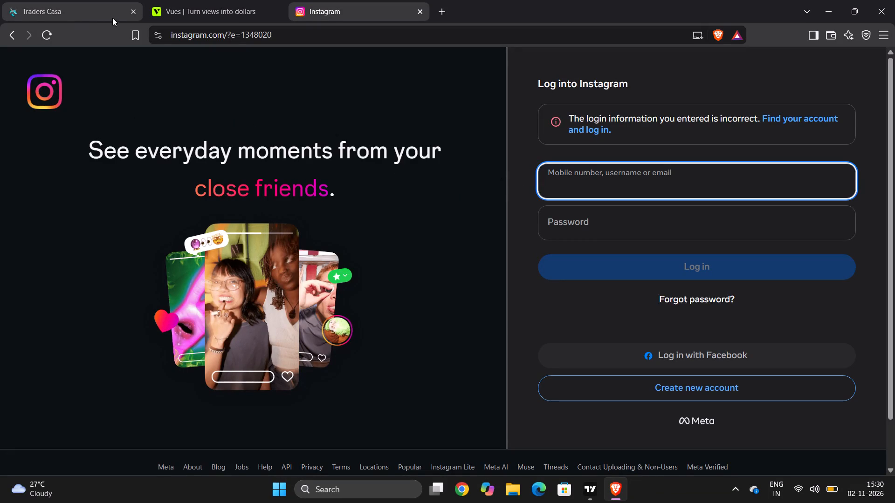
Switch to the Traders Casa backtest session and show the XAU/USD 15-minute chart in full screen, with its recent candles in view.
{"action": "left_click", "coordinate": [78, 13]}
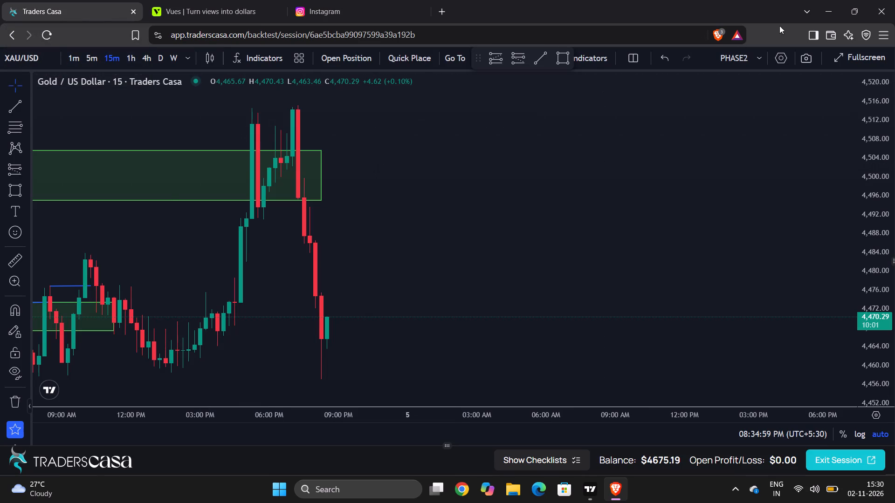
{"action": "left_click", "coordinate": [857, 60]}
{"action": "left_click_drag", "start_coordinate": [255, 264], "coordinate": [474, 262]}
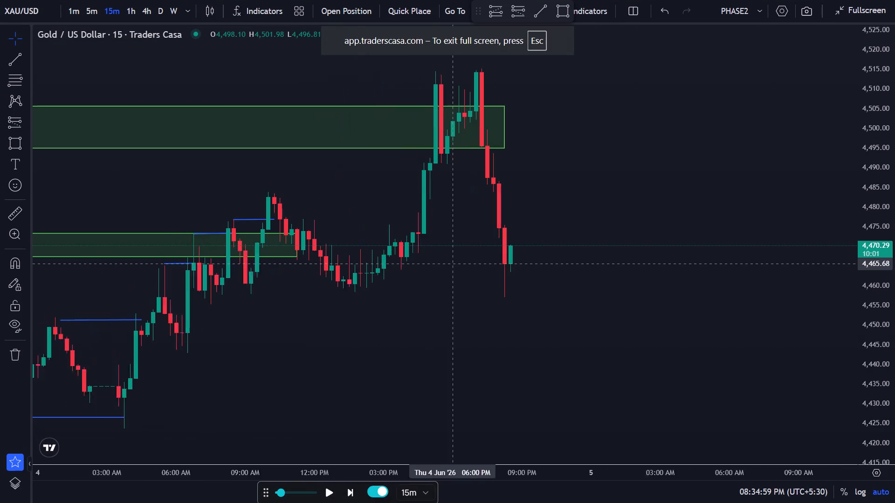
{"action": "left_click_drag", "start_coordinate": [474, 262], "coordinate": [481, 261]}
{"action": "left_click_drag", "start_coordinate": [487, 261], "coordinate": [575, 149]}
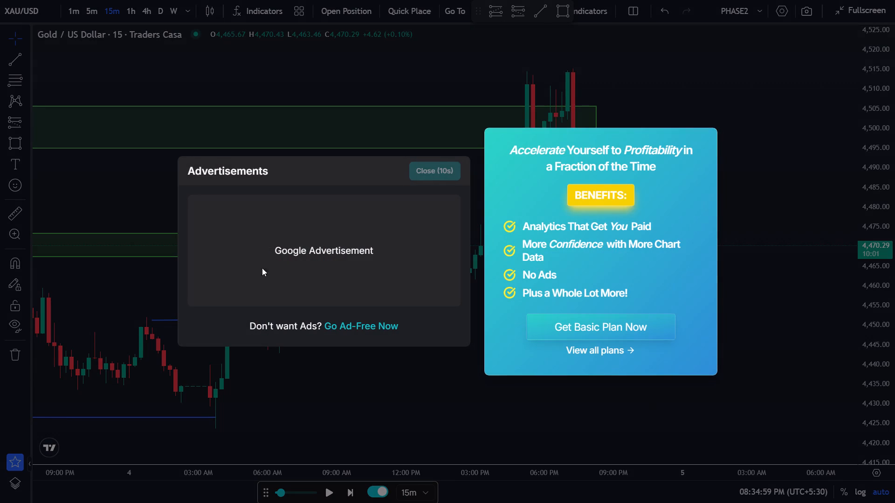
Dismiss the advertisement overlay covering the XAU/USD chart.
{"action": "left_click", "coordinate": [342, 117]}
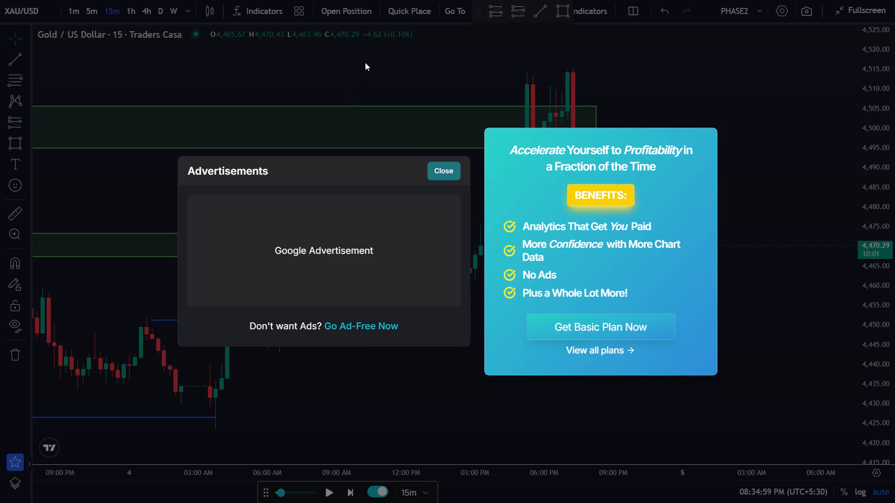
{"action": "left_click", "coordinate": [440, 168]}
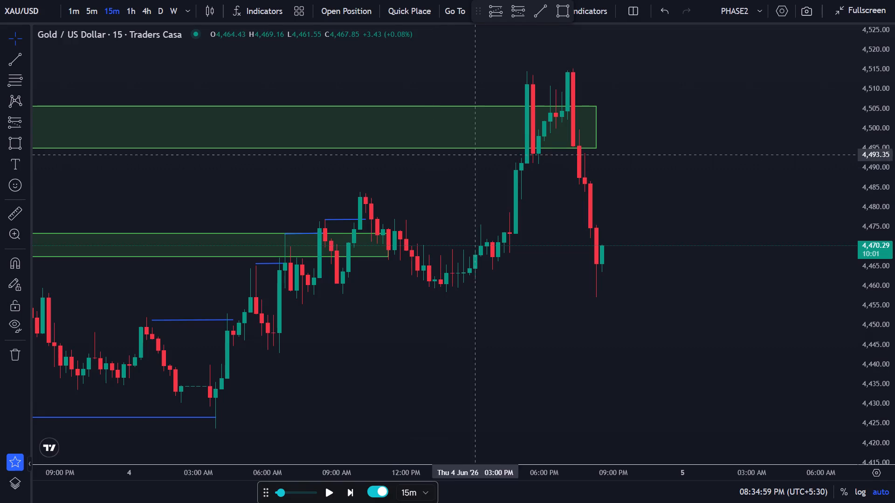
Examine the recent 15-minute XAU/USD price action around the marked green zones and the sell-off on the evening of 4 June.
{"action": "left_click_drag", "start_coordinate": [724, 172], "coordinate": [633, 189]}
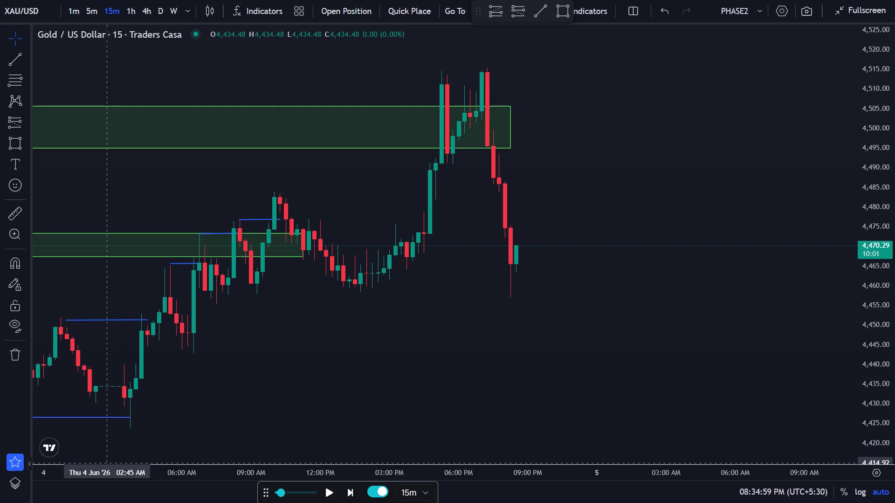
{"action": "left_click", "coordinate": [361, 359]}
{"action": "left_click_drag", "start_coordinate": [357, 361], "coordinate": [352, 364]}
{"action": "left_click_drag", "start_coordinate": [460, 351], "coordinate": [440, 351]}
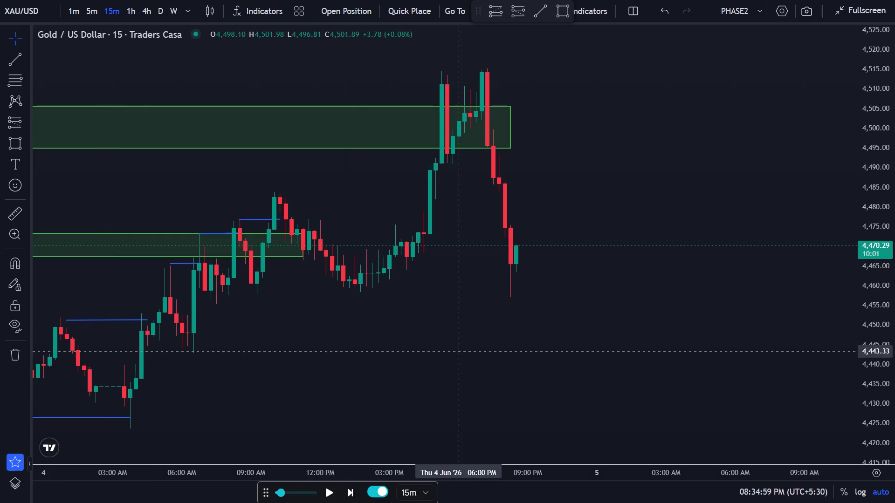
{"action": "left_click_drag", "start_coordinate": [440, 351], "coordinate": [245, 351]}
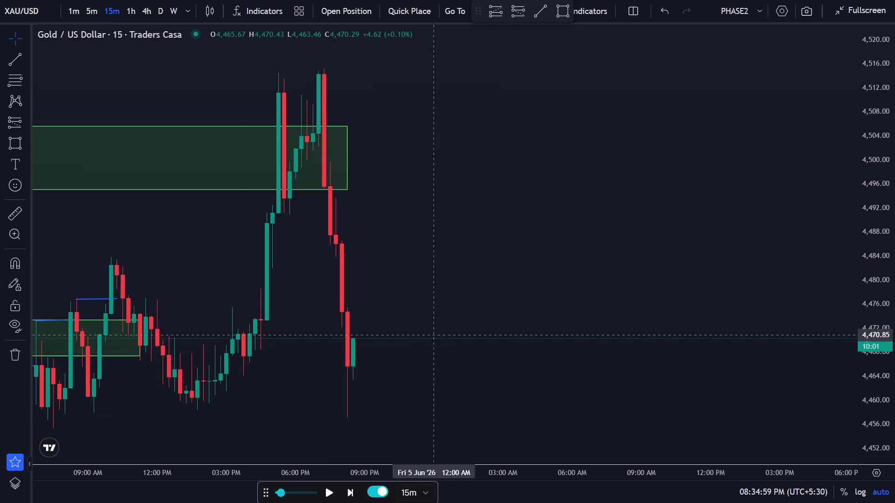
{"action": "left_click_drag", "start_coordinate": [447, 333], "coordinate": [439, 333]}
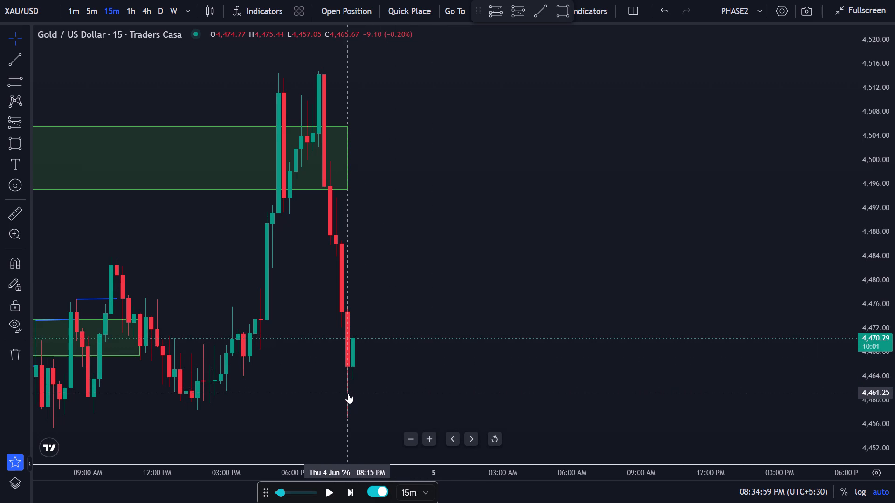
{"action": "left_click_drag", "start_coordinate": [427, 319], "coordinate": [602, 302]}
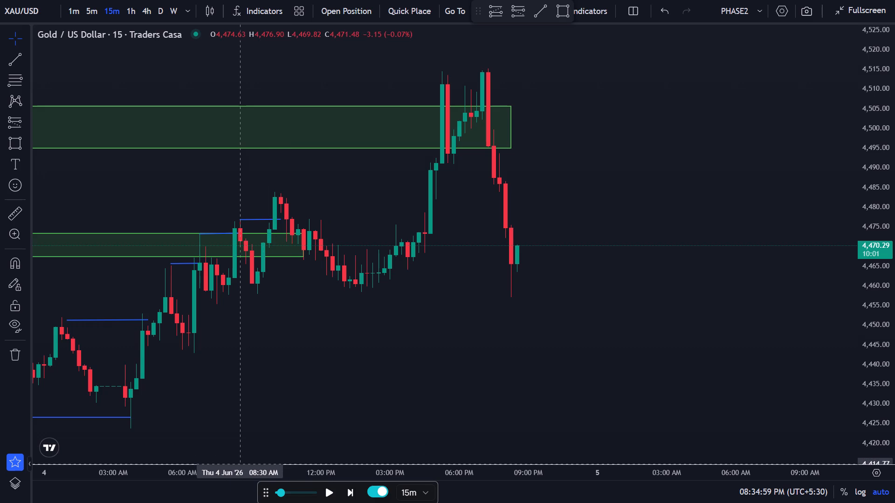
{"action": "left_click_drag", "start_coordinate": [405, 330], "coordinate": [422, 333]}
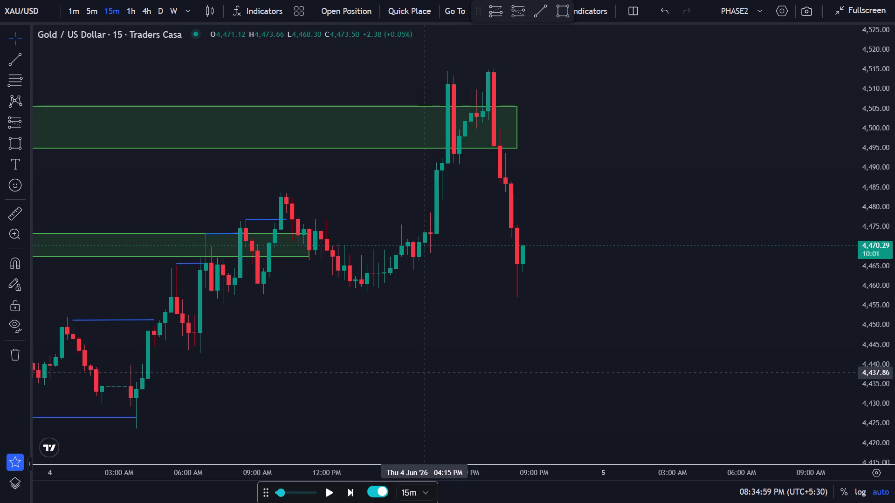
{"action": "left_click", "coordinate": [427, 375]}
{"action": "left_click_drag", "start_coordinate": [482, 372], "coordinate": [413, 374]}
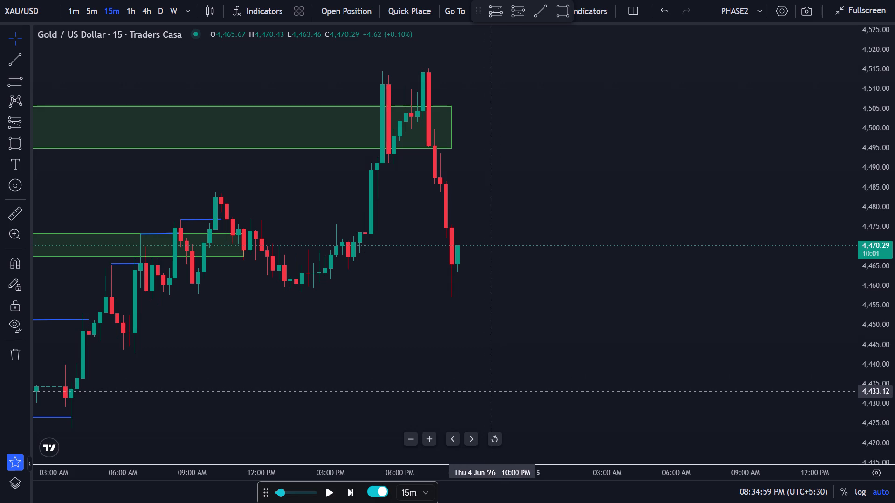
{"action": "left_click", "coordinate": [578, 279]}
{"action": "left_click_drag", "start_coordinate": [576, 271], "coordinate": [565, 269]}
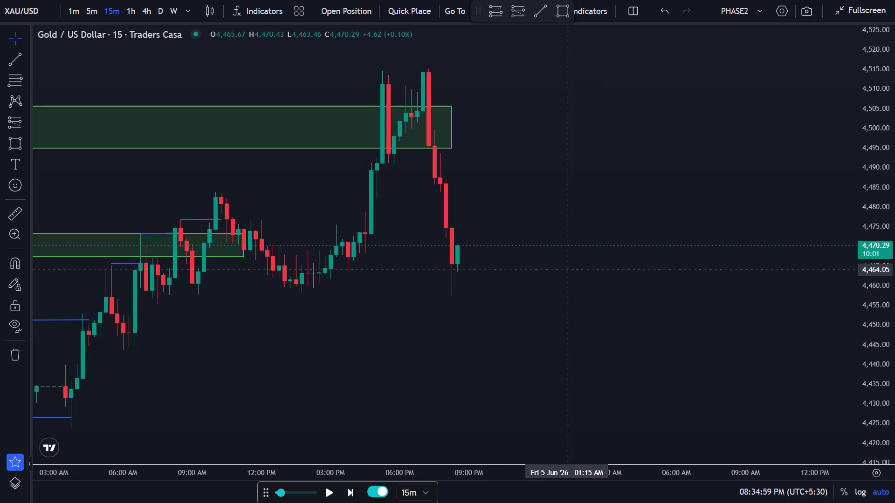
{"action": "left_click", "coordinate": [585, 290]}
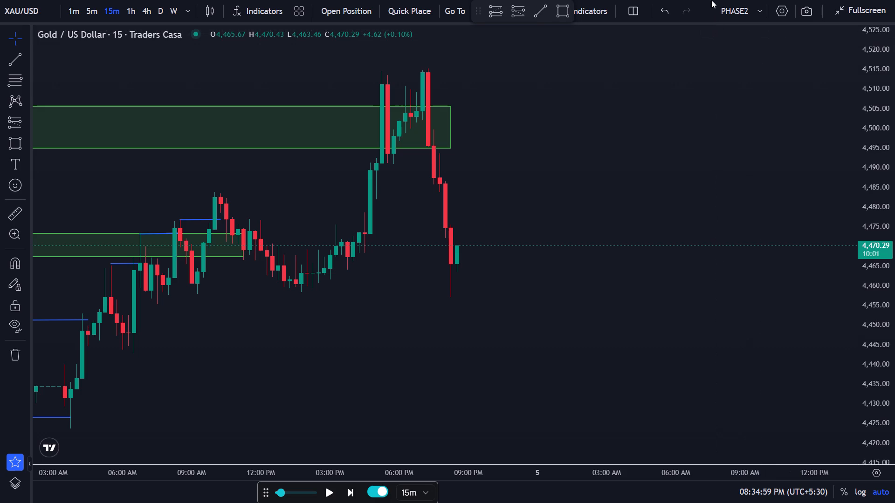
{"action": "left_click_drag", "start_coordinate": [532, 215], "coordinate": [518, 218]}
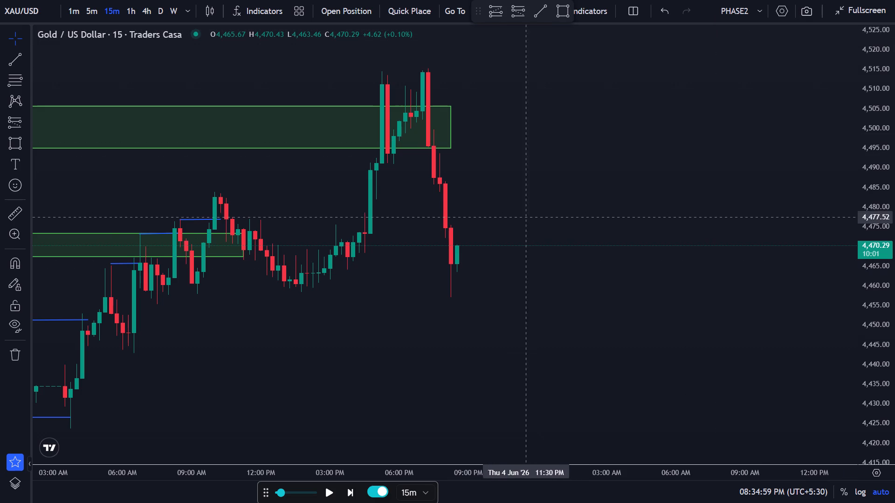
{"action": "left_click_drag", "start_coordinate": [518, 218], "coordinate": [490, 222]}
{"action": "scroll", "coordinate": [489, 211], "scroll_direction": "up", "scroll_amount": 1}
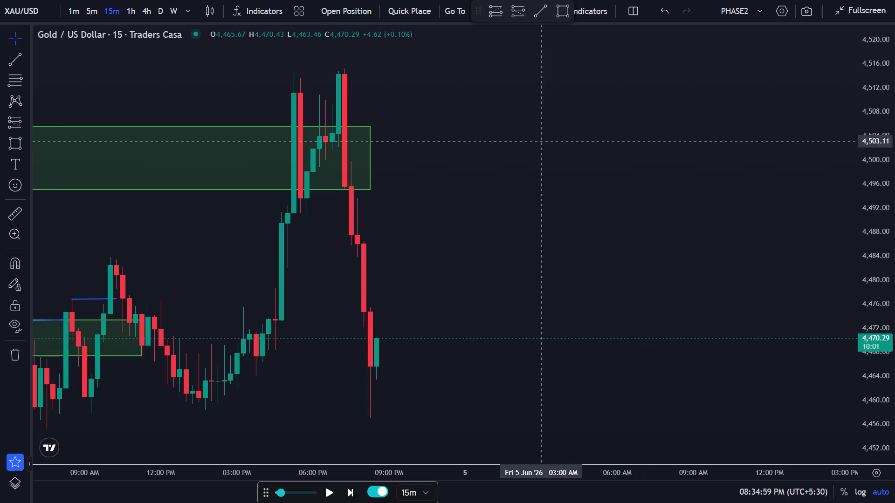
Draw a rectangle zone from the 7:00 PM swing high at about 4,514.8 down to about 4,502, extending to about 1:30 AM.
{"action": "left_click_drag", "start_coordinate": [506, 211], "coordinate": [647, 92]}
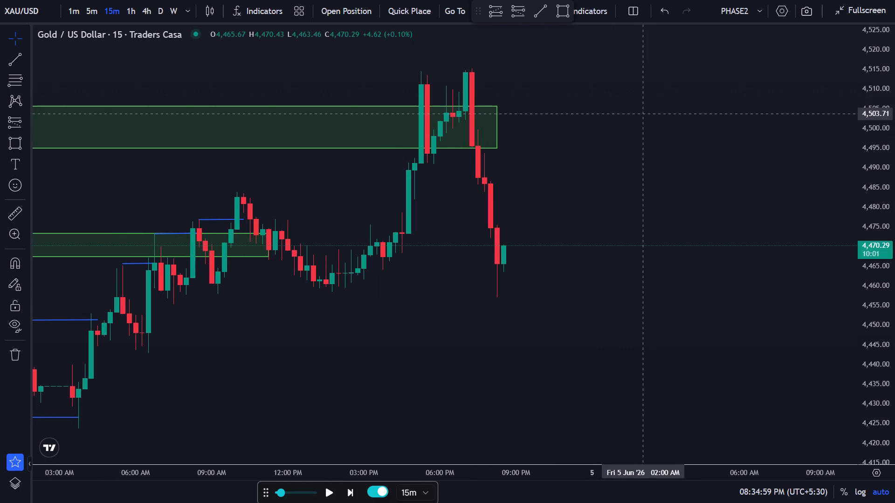
{"action": "left_click_drag", "start_coordinate": [658, 171], "coordinate": [641, 177]}
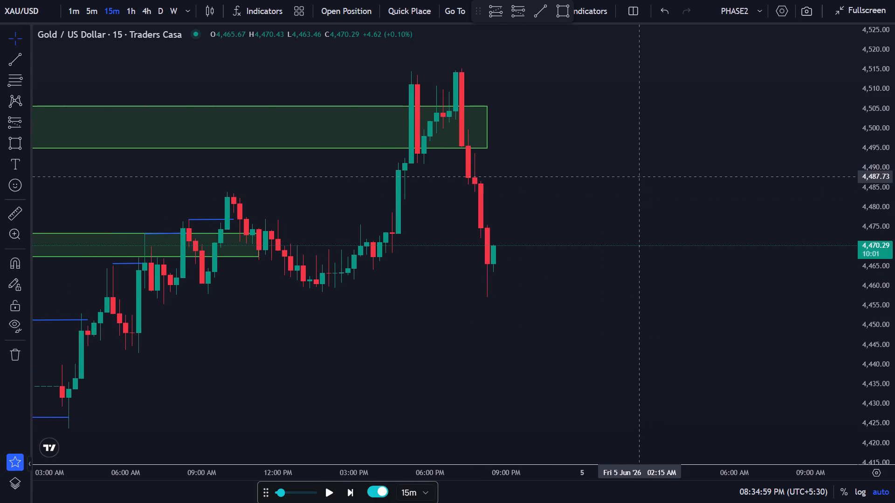
{"action": "left_click", "coordinate": [15, 141]}
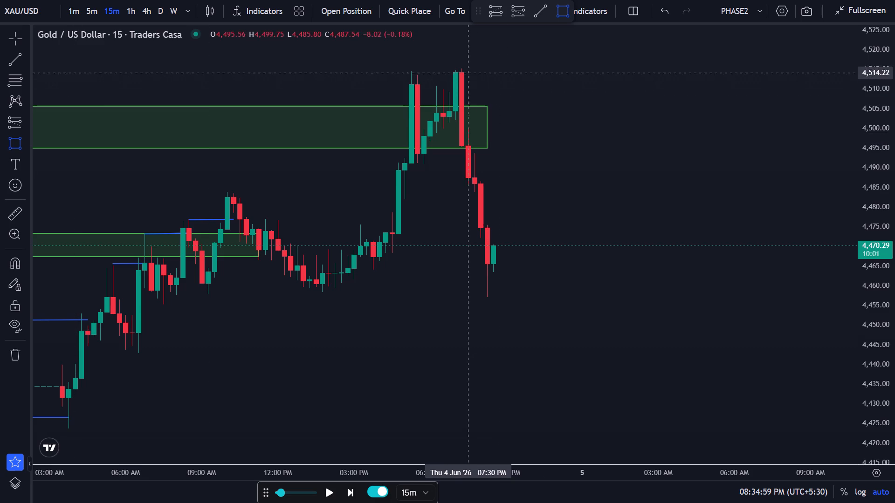
{"action": "left_click", "coordinate": [456, 70]}
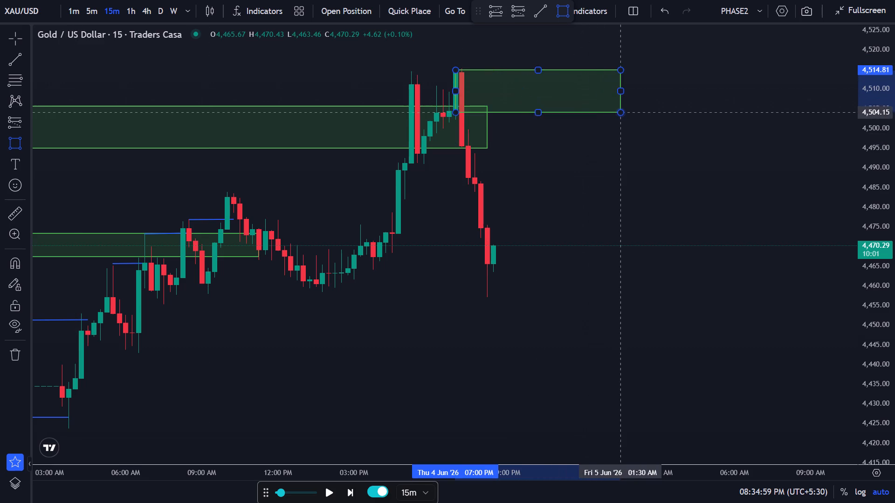
{"action": "left_click", "coordinate": [622, 119]}
{"action": "left_click", "coordinate": [654, 119]}
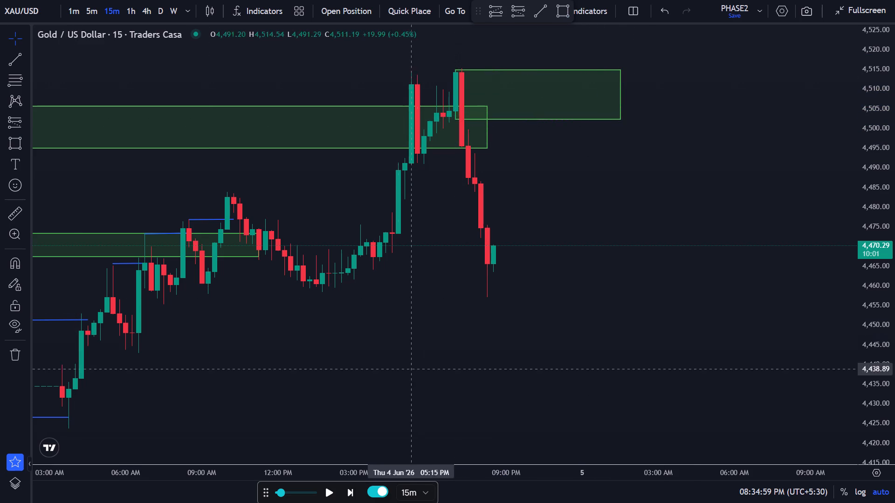
Advance the replay candle by candle to 11:14:59 AM on 5 June.
{"action": "double_click", "coordinate": [355, 492]}
{"action": "left_click", "coordinate": [354, 491]}
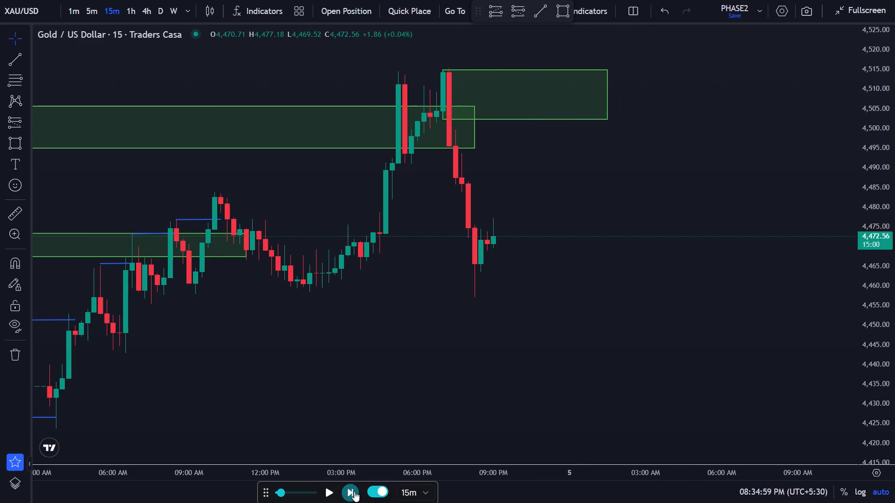
{"action": "triple_click", "coordinate": [354, 491]}
{"action": "triple_click", "coordinate": [354, 491]}
{"action": "left_click", "coordinate": [355, 491]}
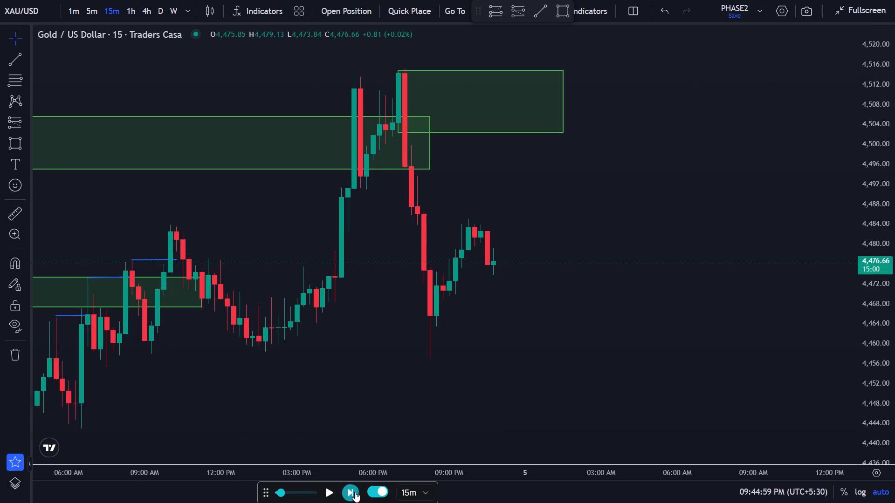
{"action": "double_click", "coordinate": [355, 492]}
{"action": "double_click", "coordinate": [355, 492]}
{"action": "triple_click", "coordinate": [355, 492]}
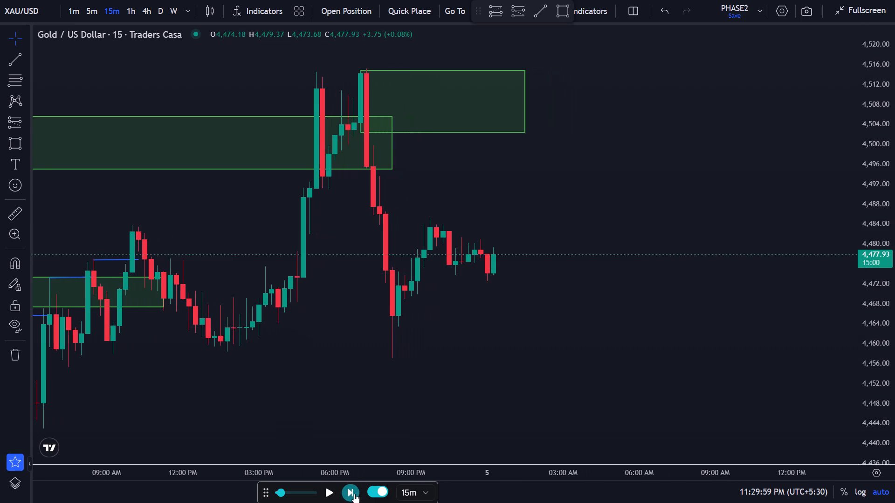
{"action": "triple_click", "coordinate": [354, 494]}
{"action": "triple_click", "coordinate": [354, 494]}
{"action": "triple_click", "coordinate": [354, 494]}
{"action": "double_click", "coordinate": [354, 494]}
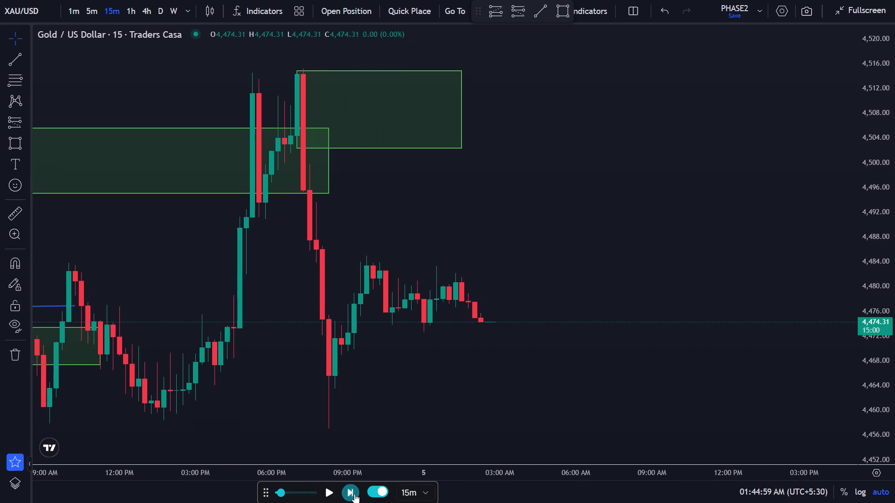
{"action": "double_click", "coordinate": [354, 494]}
{"action": "triple_click", "coordinate": [351, 494]}
{"action": "triple_click", "coordinate": [350, 494]}
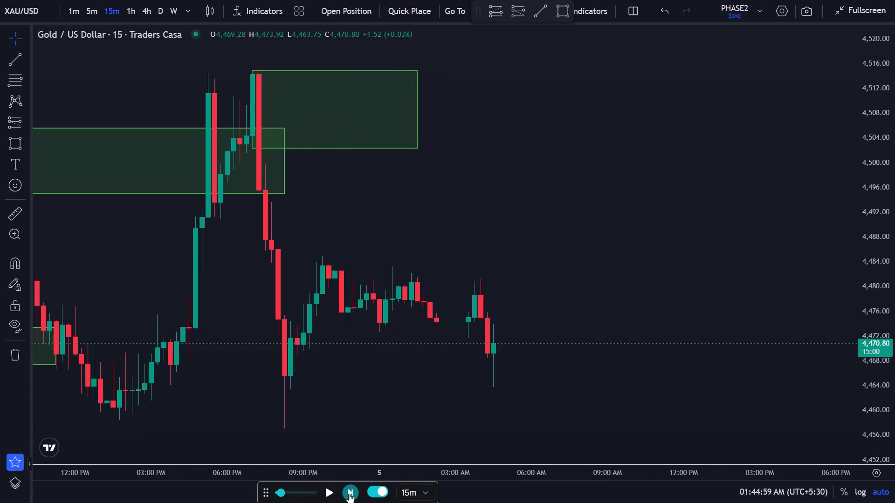
{"action": "triple_click", "coordinate": [348, 494]}
{"action": "triple_click", "coordinate": [348, 493]}
{"action": "triple_click", "coordinate": [348, 491]}
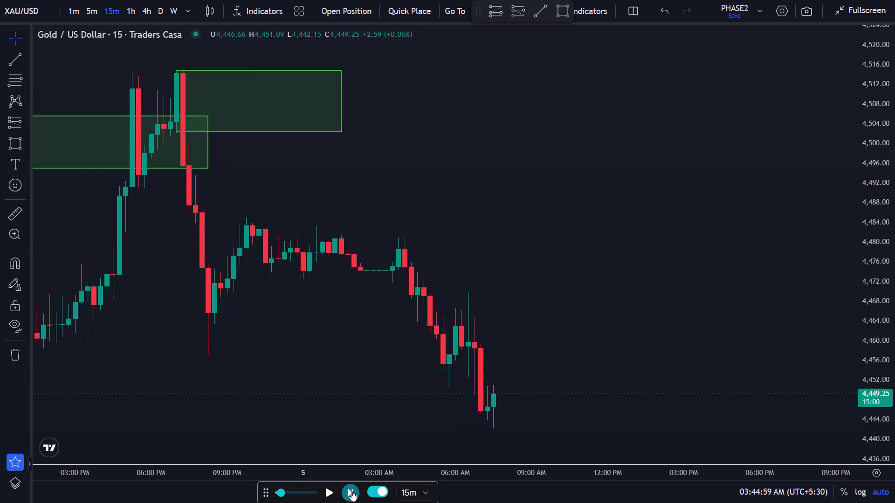
{"action": "triple_click", "coordinate": [351, 491]}
{"action": "triple_click", "coordinate": [352, 491]}
{"action": "triple_click", "coordinate": [352, 491]}
{"action": "triple_click", "coordinate": [353, 490]}
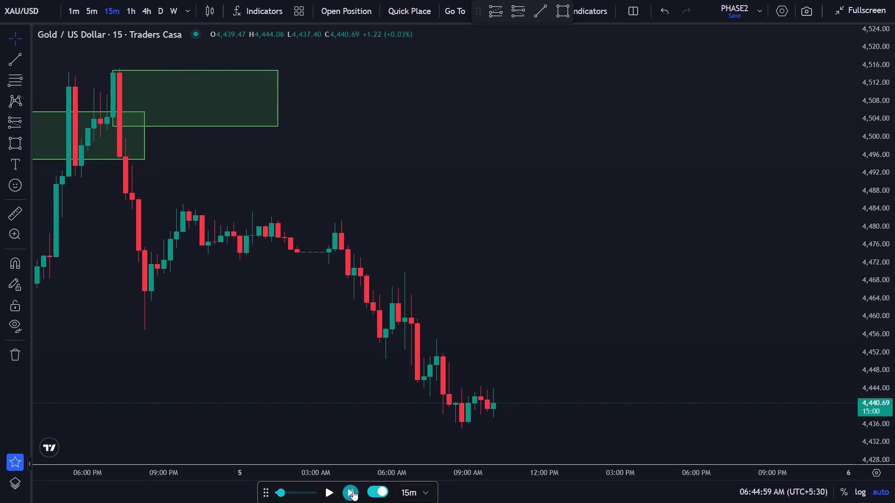
{"action": "double_click", "coordinate": [353, 491]}
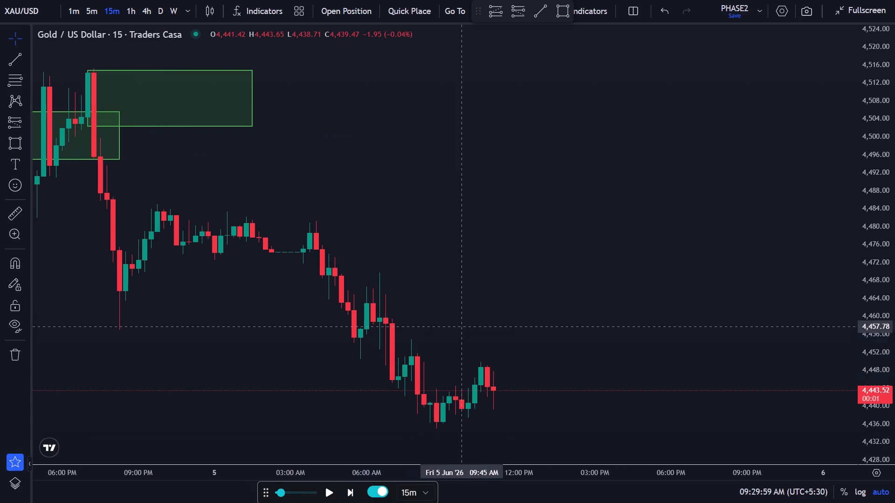
Draw a rectangle zone from the 7:45 AM swing high at about 4,454.7 down to about 4,445.8, extending to about 1:45 PM.
{"action": "scroll", "coordinate": [423, 348], "scroll_direction": "up", "scroll_amount": 2}
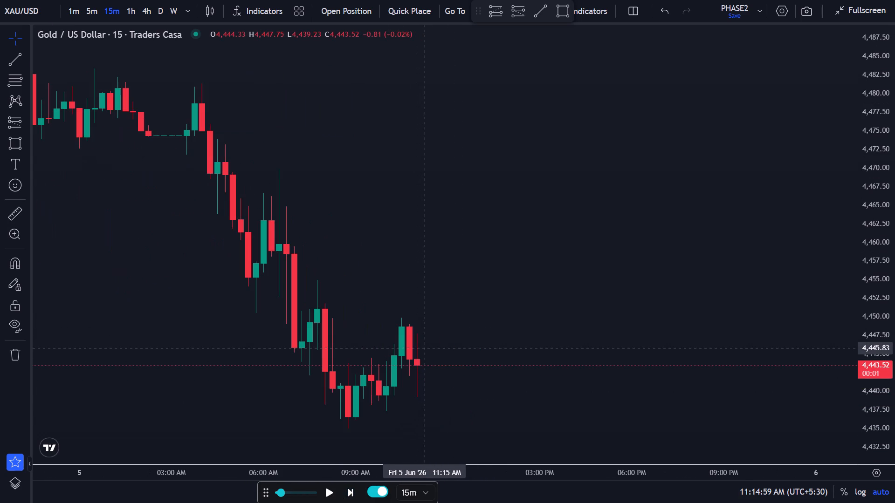
{"action": "left_click_drag", "start_coordinate": [472, 328], "coordinate": [603, 325]}
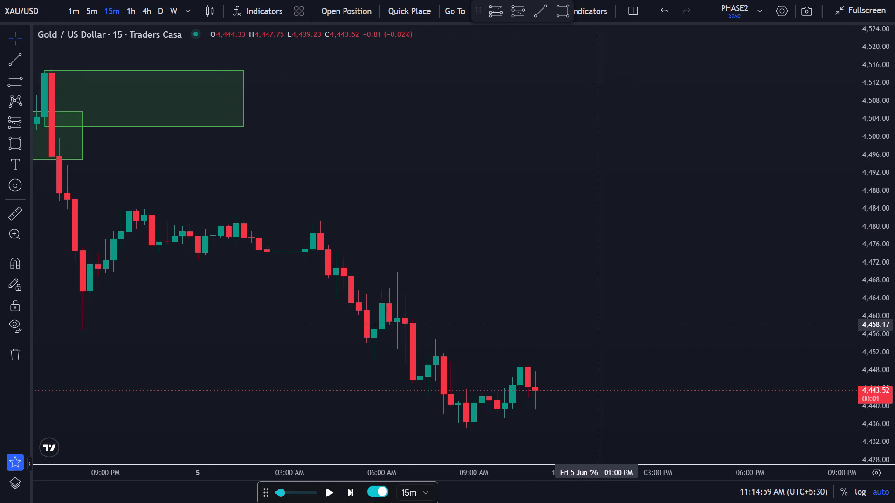
{"action": "left_click", "coordinate": [18, 144]}
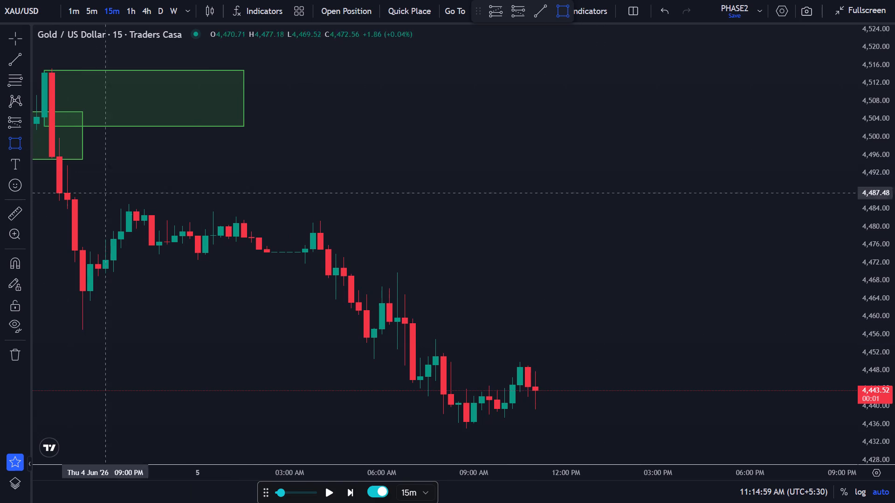
{"action": "left_click", "coordinate": [437, 340]}
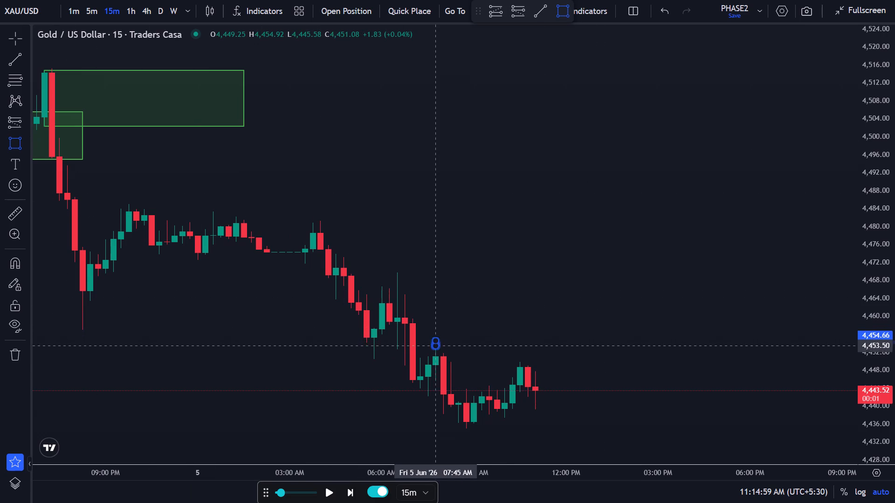
{"action": "left_click", "coordinate": [620, 380]}
{"action": "left_click", "coordinate": [652, 362]}
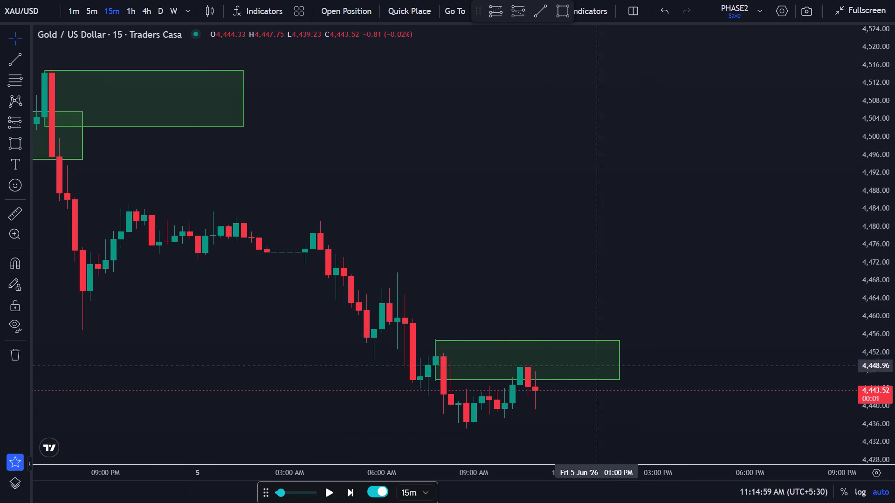
Place a short position at the 10:45 AM candle with entry at about 4,444.3 and the stop raised to about 4,452.9.
{"action": "scroll", "coordinate": [507, 356], "scroll_direction": "up", "scroll_amount": 1}
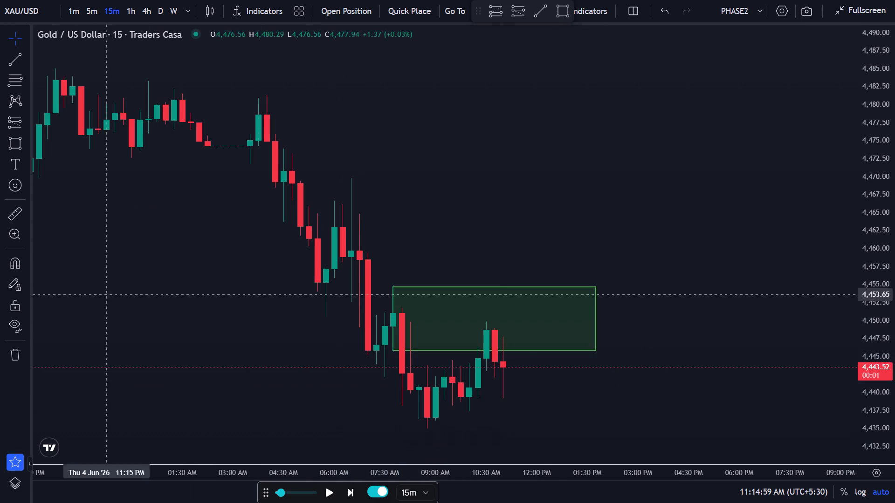
{"action": "left_click", "coordinate": [12, 129]}
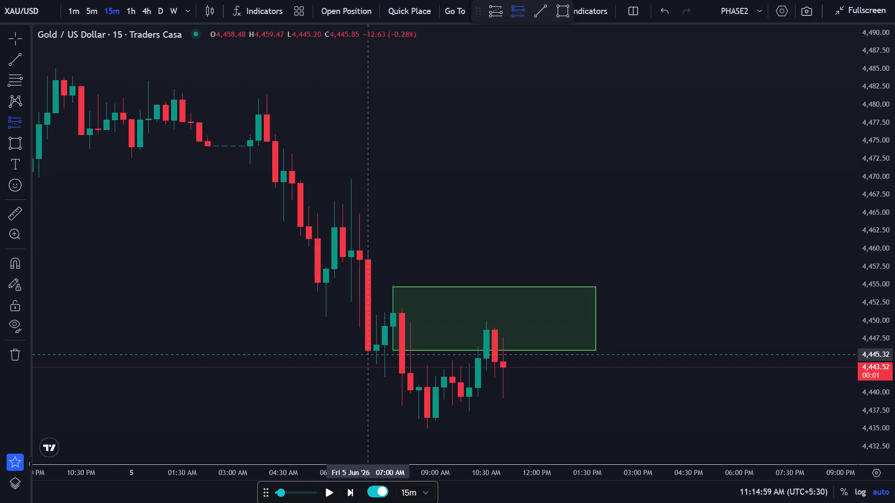
{"action": "left_click", "coordinate": [497, 361]}
{"action": "left_click_drag", "start_coordinate": [496, 288], "coordinate": [495, 293]}
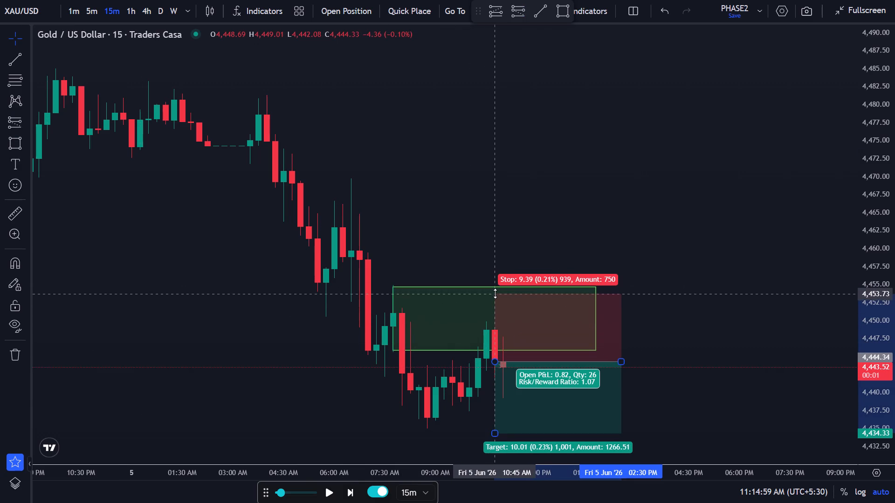
{"action": "left_click_drag", "start_coordinate": [495, 293], "coordinate": [495, 299]}
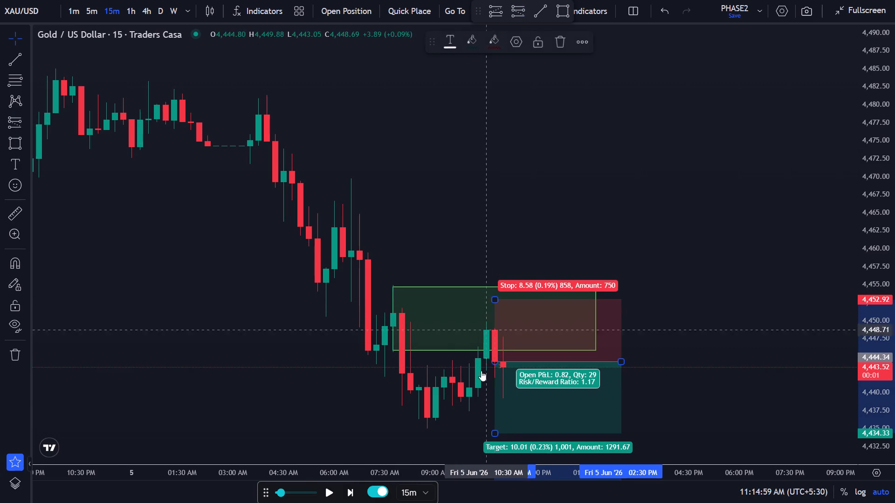
Lower the short position's target to about 4,429.2.
{"action": "left_click_drag", "start_coordinate": [726, 417], "coordinate": [728, 417]}
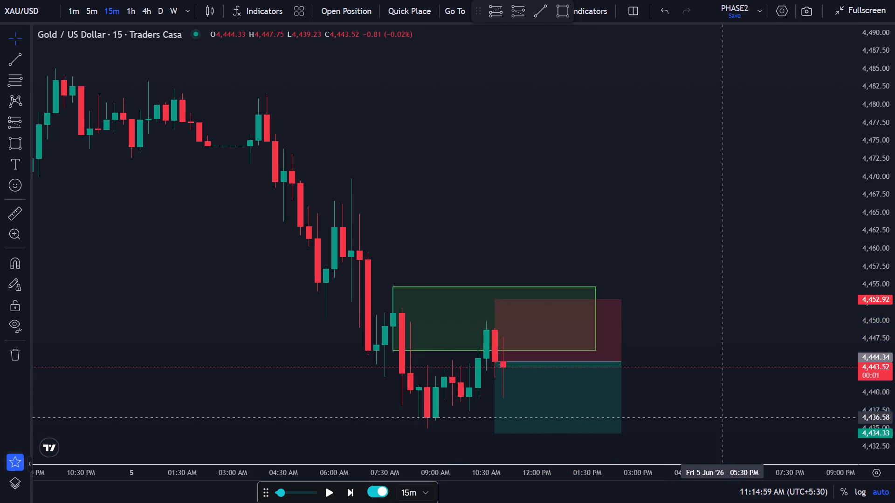
{"action": "left_click_drag", "start_coordinate": [728, 417], "coordinate": [779, 417]}
{"action": "left_click_drag", "start_coordinate": [539, 430], "coordinate": [539, 477]}
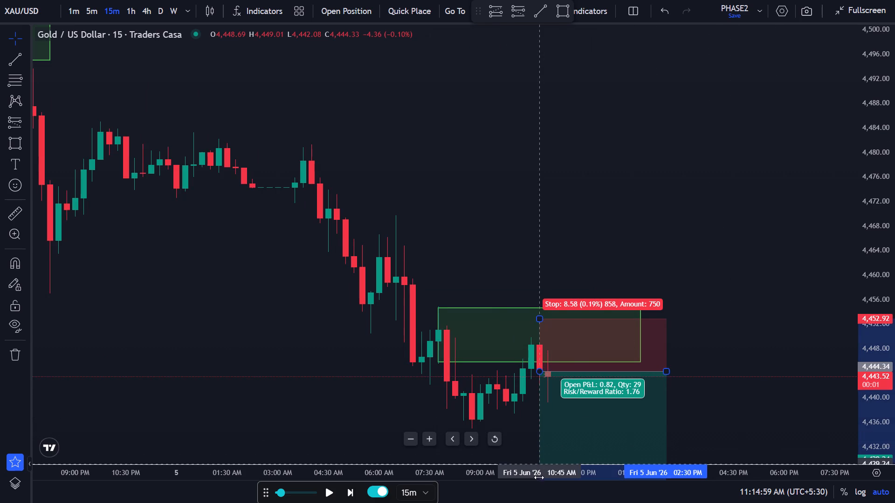
{"action": "left_click_drag", "start_coordinate": [539, 477], "coordinate": [539, 482]}
{"action": "left_click", "coordinate": [715, 426]}
{"action": "left_click_drag", "start_coordinate": [715, 426], "coordinate": [716, 419]}
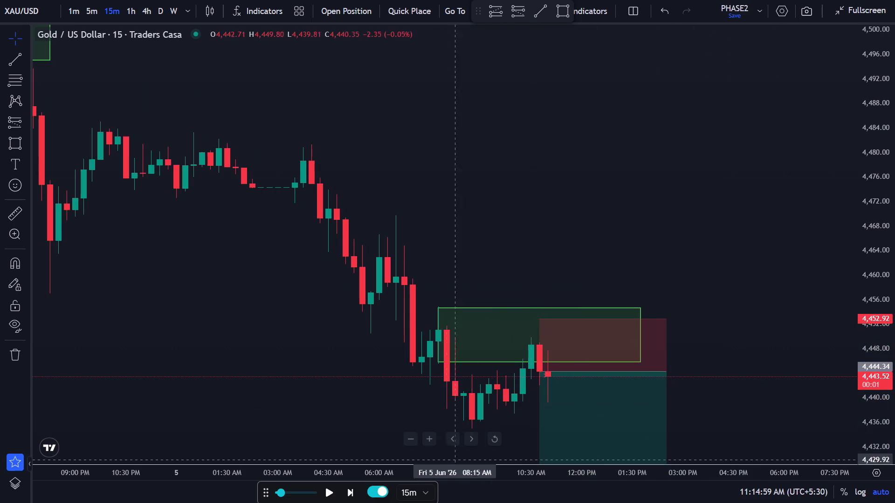
Advance the replay candle by candle to 12:14:59 PM on 5 June.
{"action": "left_click", "coordinate": [353, 491]}
{"action": "triple_click", "coordinate": [353, 491]}
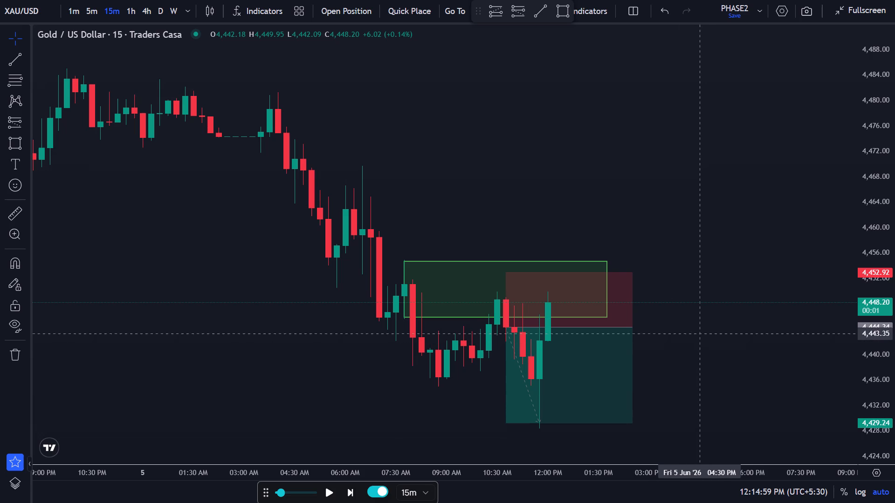
Examine how price moved from the supply zone through the short position's entry, stop and target levels.
{"action": "left_click_drag", "start_coordinate": [704, 295], "coordinate": [584, 299]}
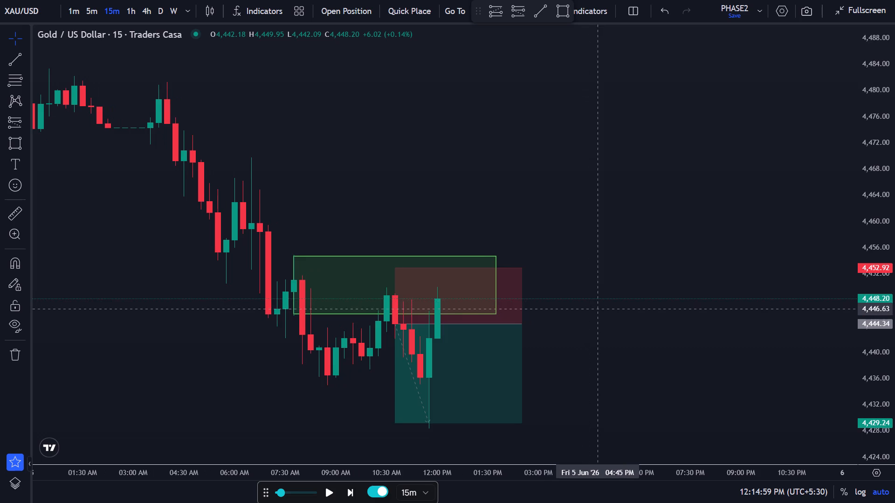
{"action": "scroll", "coordinate": [596, 310], "scroll_direction": "up", "scroll_amount": 2}
{"action": "left_click_drag", "start_coordinate": [596, 310], "coordinate": [750, 335]}
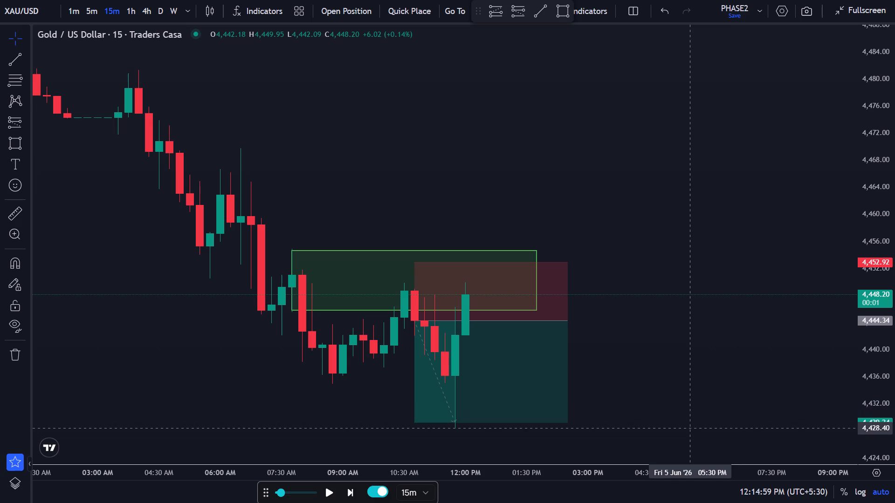
{"action": "left_click_drag", "start_coordinate": [672, 356], "coordinate": [620, 351]}
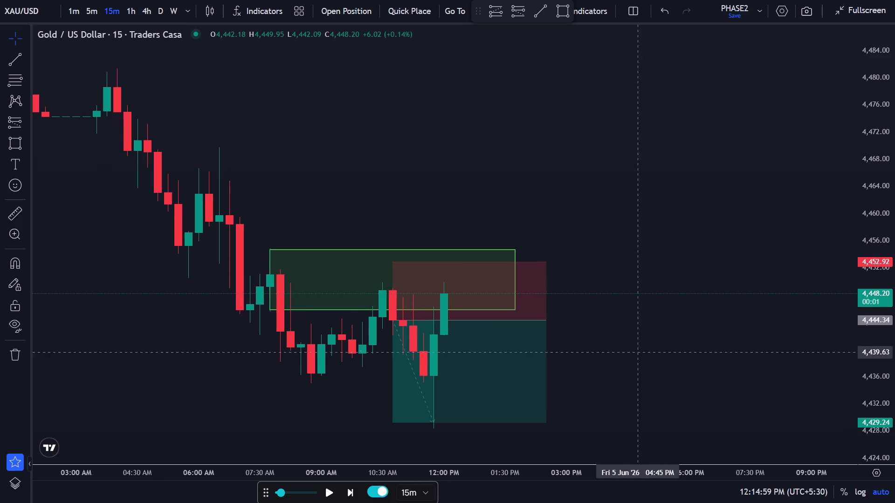
{"action": "left_click_drag", "start_coordinate": [620, 351], "coordinate": [567, 351]}
{"action": "scroll", "coordinate": [572, 349], "scroll_direction": "up", "scroll_amount": 1}
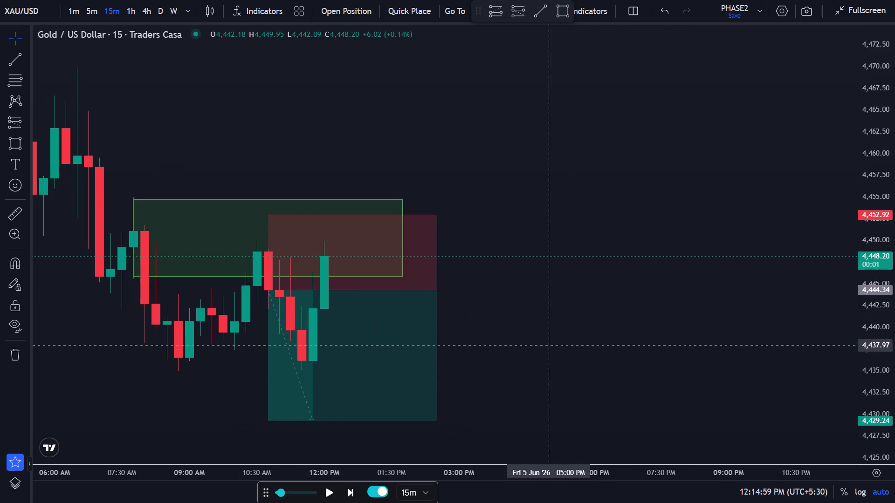
{"action": "left_click_drag", "start_coordinate": [543, 343], "coordinate": [647, 343]}
{"action": "left_click_drag", "start_coordinate": [683, 342], "coordinate": [628, 344]}
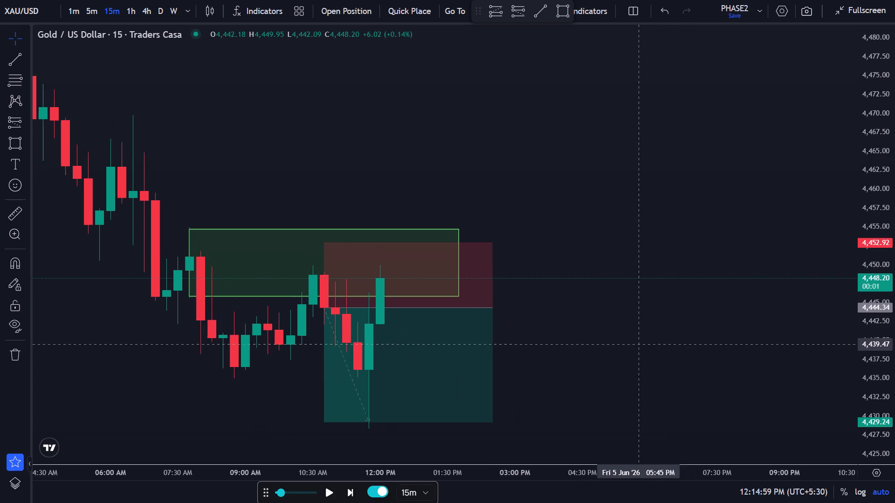
{"action": "left_click_drag", "start_coordinate": [628, 344], "coordinate": [628, 344]}
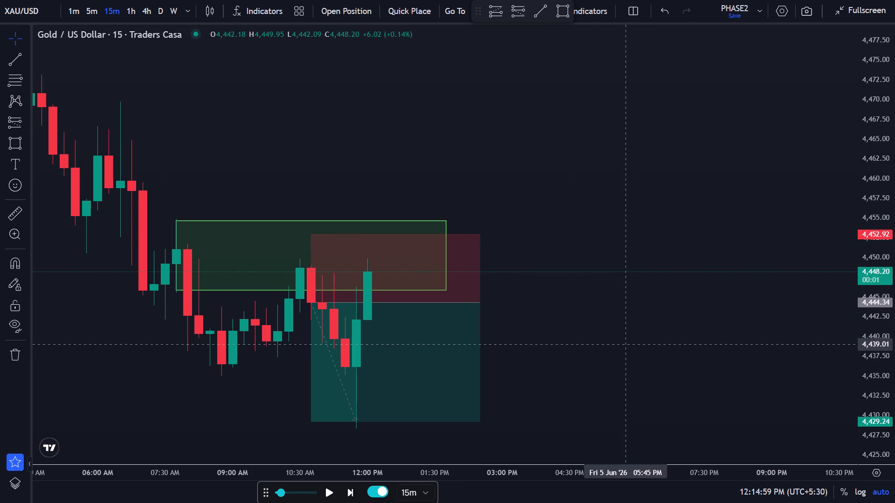
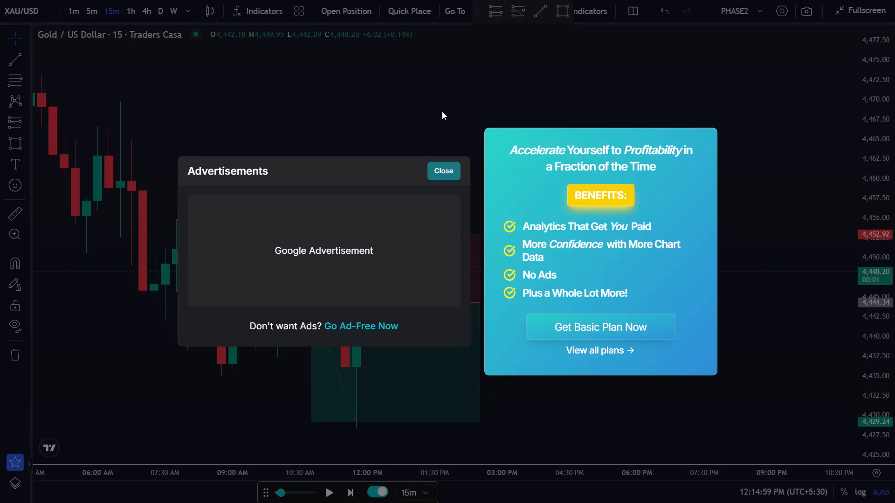
Dismiss the advertisement covering the XAU/USD replay chart.
{"action": "left_click", "coordinate": [439, 176]}
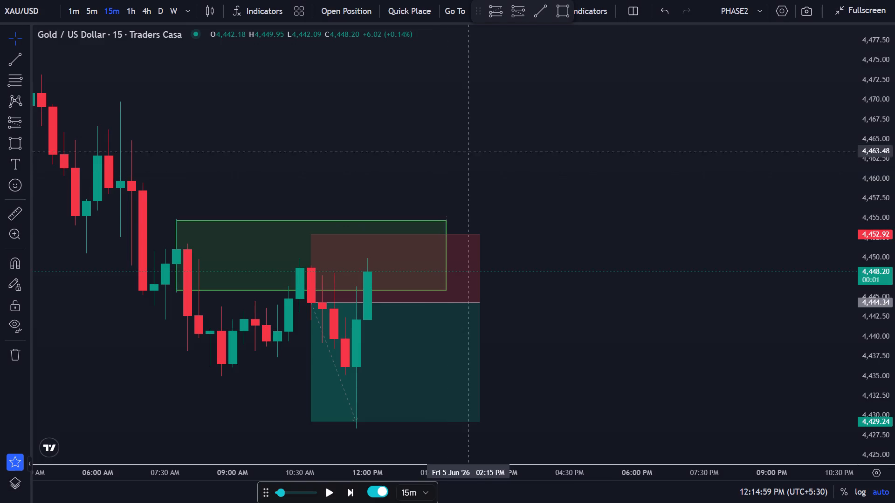
Leave the fullscreen chart, minimize the browser and launch the Kuro app from the desktop.
{"action": "left_click", "coordinate": [443, 41]}
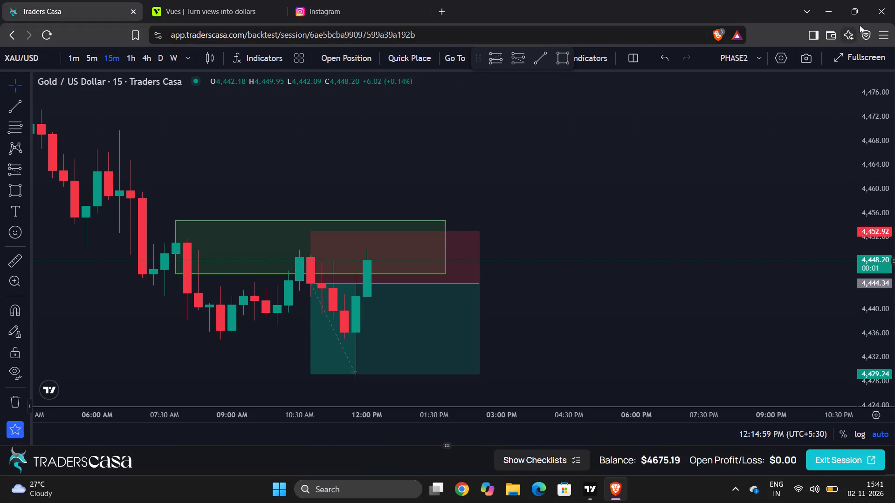
{"action": "left_click", "coordinate": [832, 10]}
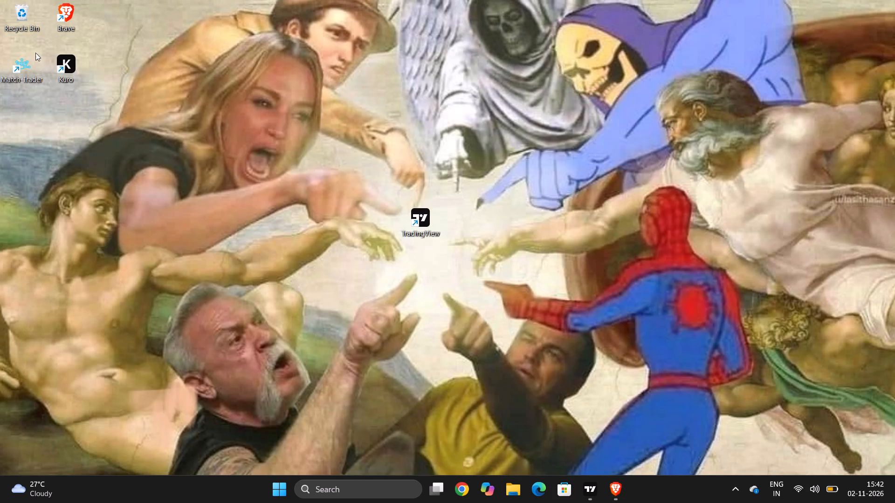
{"action": "double_click", "coordinate": [74, 64]}
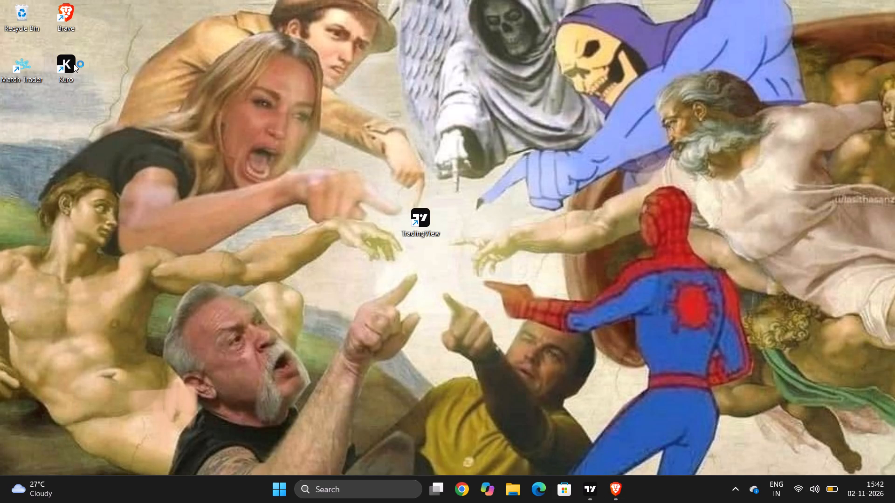
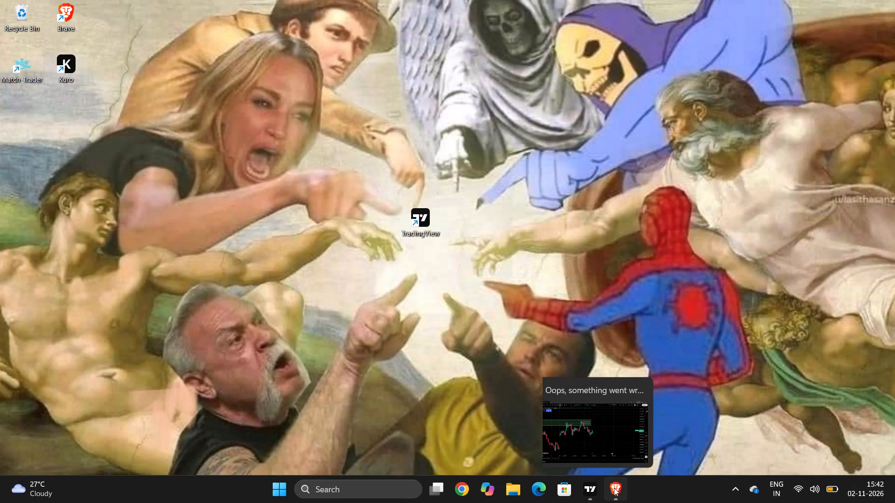
Return to the browser's XAU/USD replay chart and show it in fullscreen.
{"action": "left_click", "coordinate": [623, 442]}
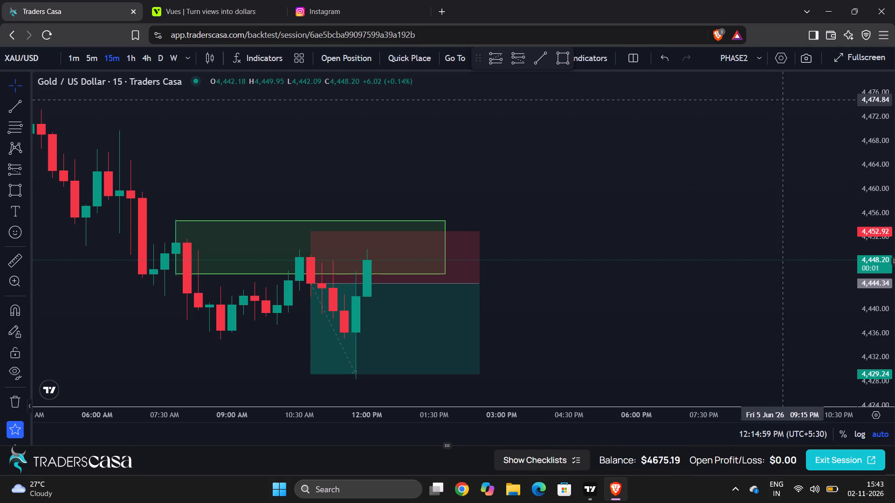
{"action": "left_click", "coordinate": [854, 61]}
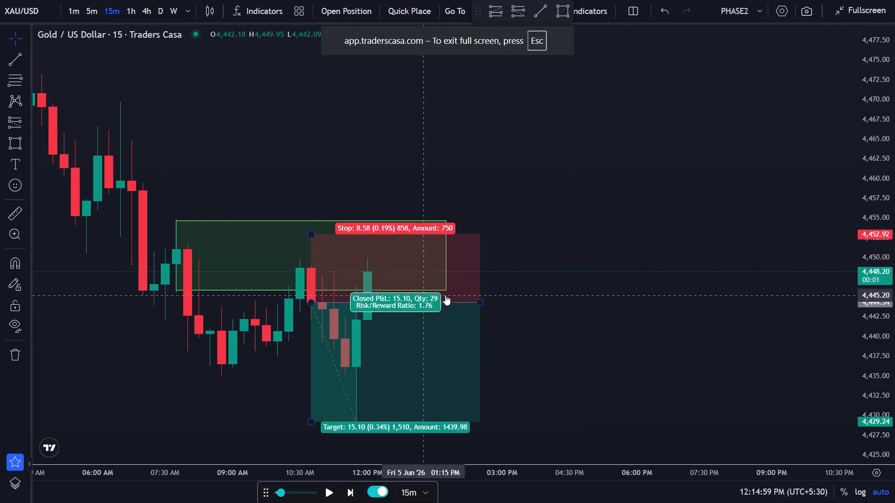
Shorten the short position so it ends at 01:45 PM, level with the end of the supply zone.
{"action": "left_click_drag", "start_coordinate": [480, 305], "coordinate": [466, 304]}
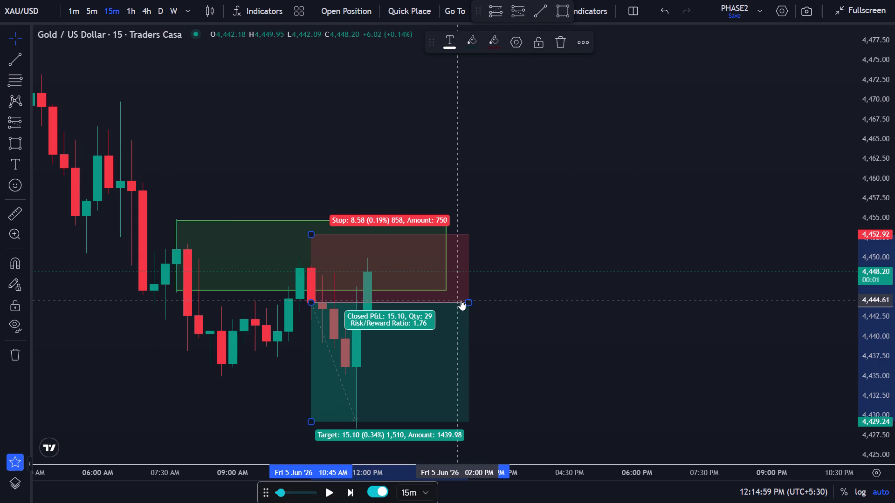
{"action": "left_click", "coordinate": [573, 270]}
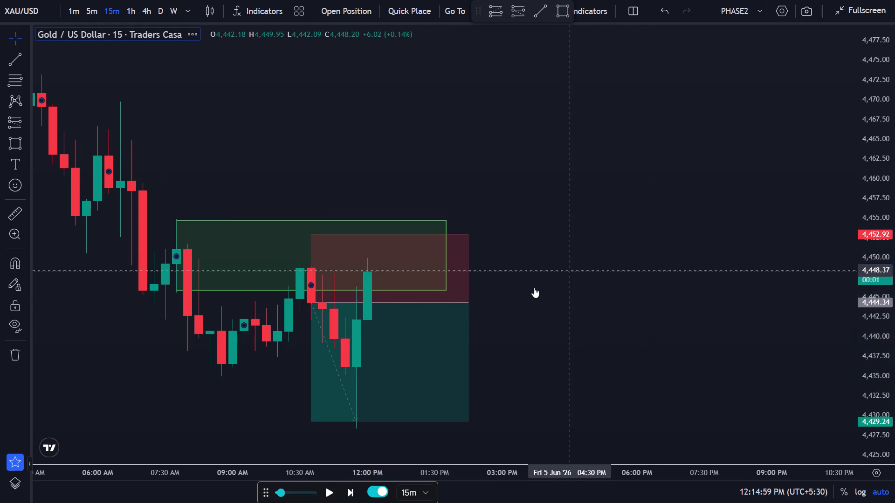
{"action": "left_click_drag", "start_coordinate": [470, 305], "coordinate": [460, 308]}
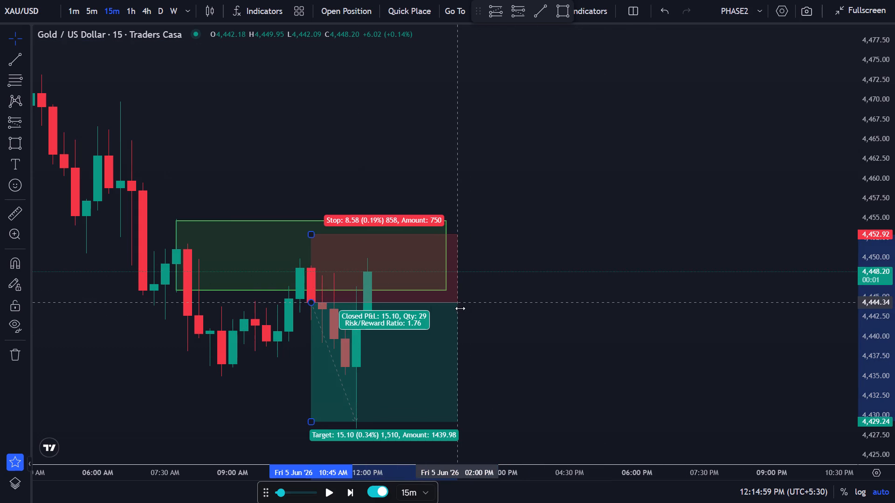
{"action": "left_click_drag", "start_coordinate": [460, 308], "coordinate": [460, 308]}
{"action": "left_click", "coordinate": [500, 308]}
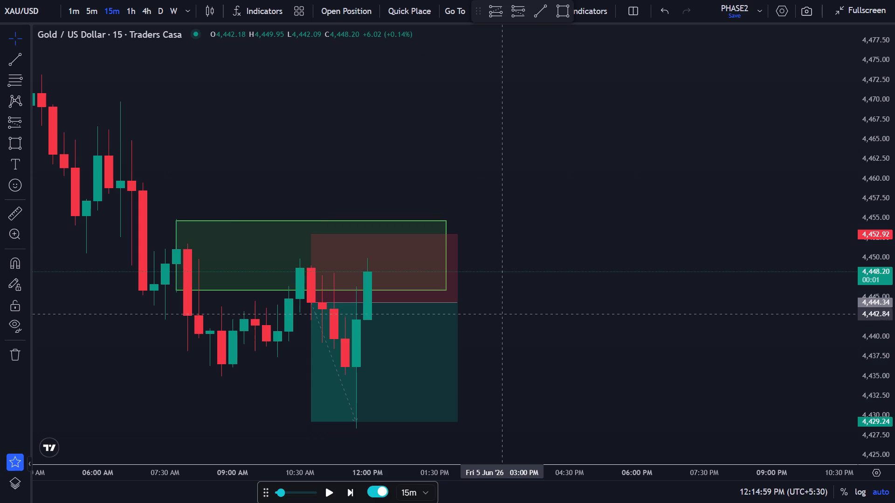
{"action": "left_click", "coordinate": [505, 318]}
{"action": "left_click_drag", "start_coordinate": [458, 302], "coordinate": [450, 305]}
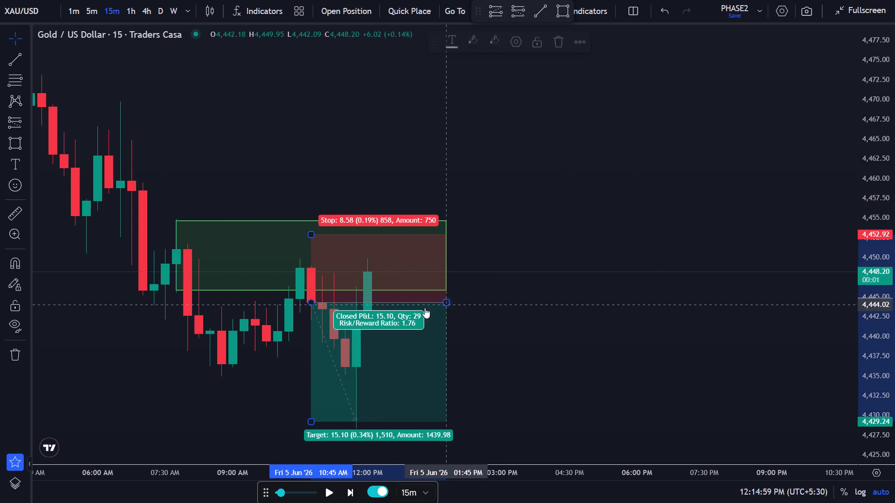
Delete the short position drawn over the supply zone.
{"action": "left_click", "coordinate": [384, 315]}
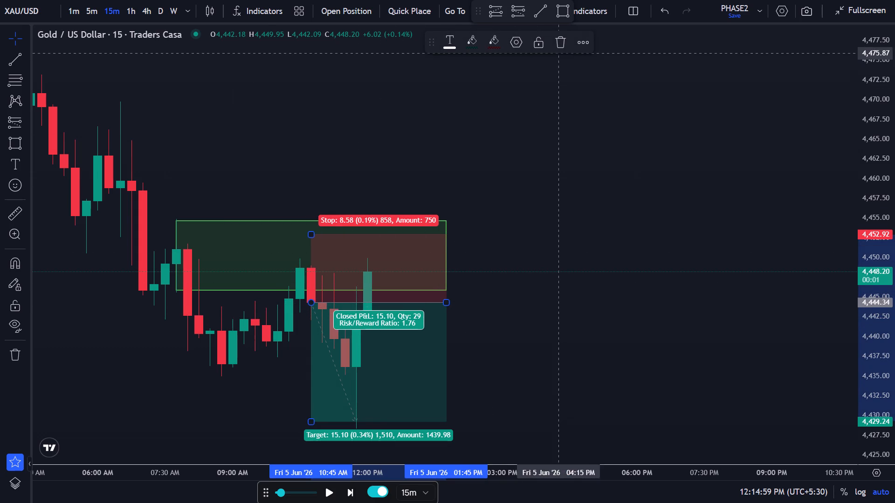
{"action": "left_click", "coordinate": [558, 48]}
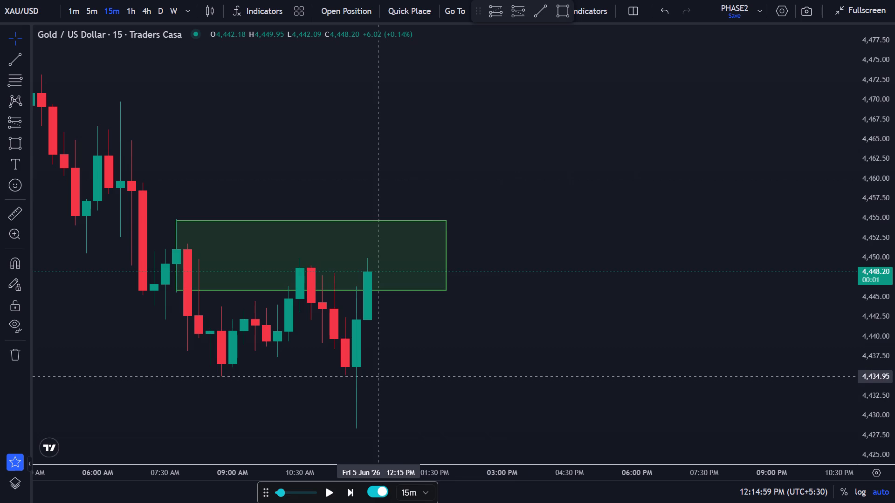
Advance the 15-minute replay by four candles to 01:14:59 PM.
{"action": "left_click", "coordinate": [351, 491]}
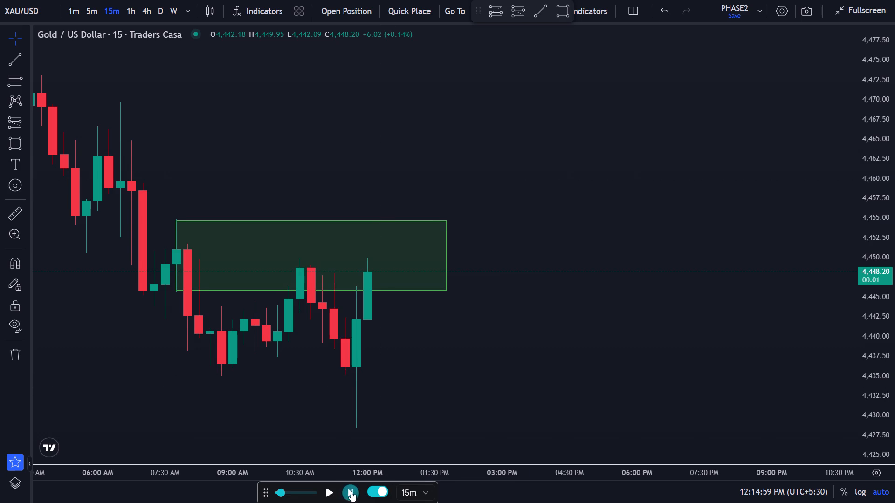
{"action": "left_click", "coordinate": [350, 491]}
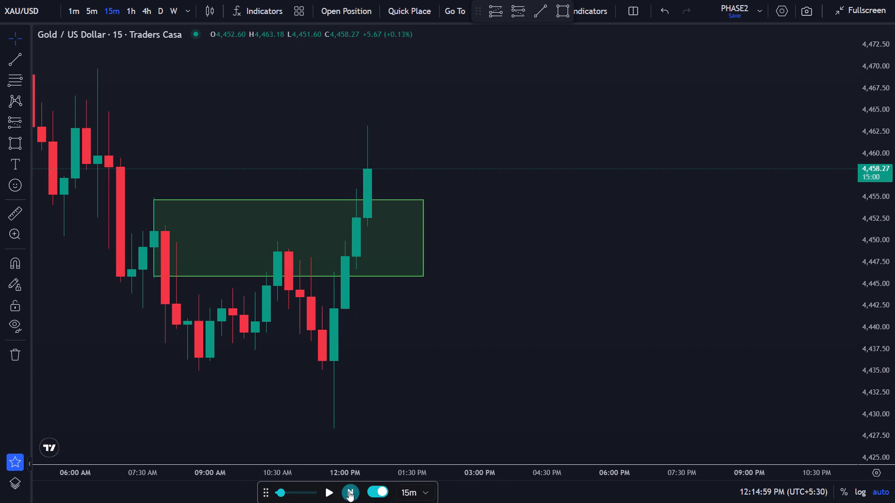
{"action": "left_click_drag", "start_coordinate": [268, 112], "coordinate": [279, 114]}
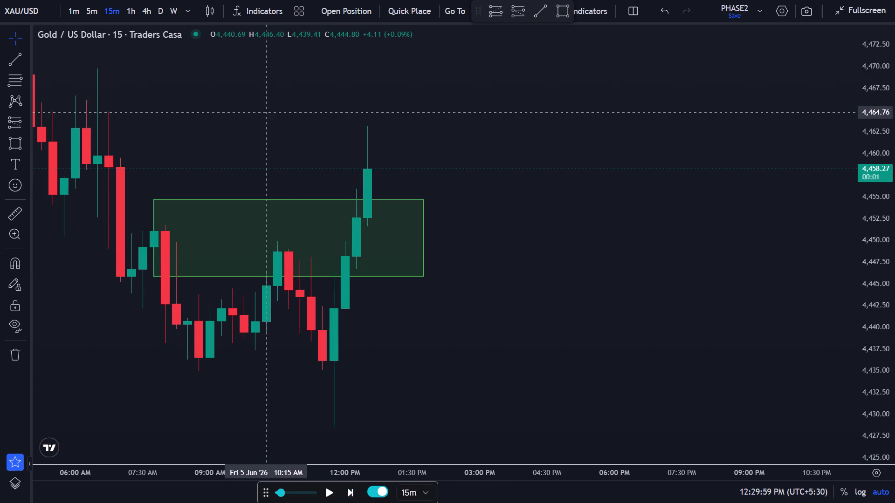
{"action": "left_click_drag", "start_coordinate": [279, 114], "coordinate": [505, 116]}
{"action": "scroll", "coordinate": [505, 120], "scroll_direction": "down", "scroll_amount": 2}
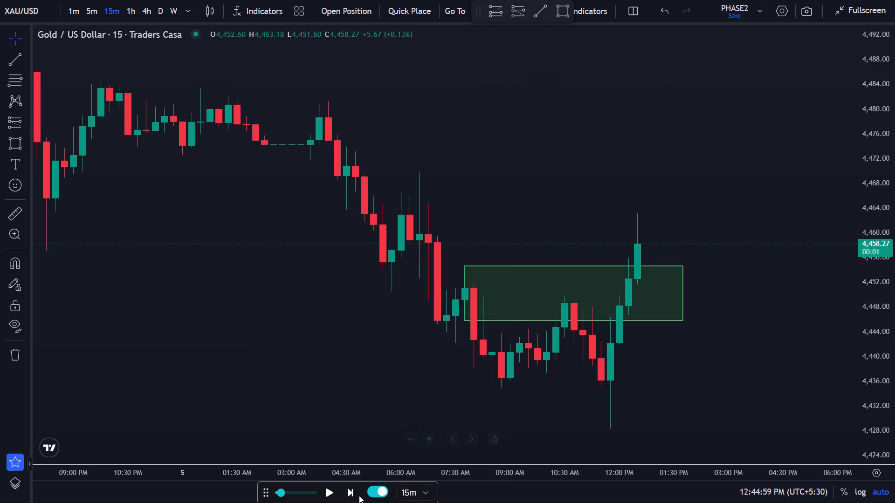
{"action": "left_click", "coordinate": [344, 496]}
{"action": "left_click", "coordinate": [344, 496]}
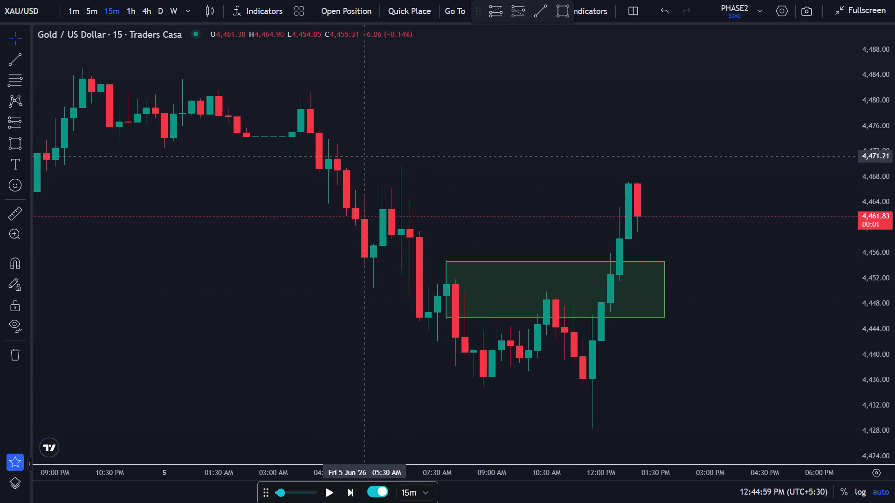
Draw a supply zone rectangle from about 4,473.87 down to 4,464.06, spanning 04:30 AM to 02:15 PM on 5 June.
{"action": "left_click", "coordinate": [9, 146]}
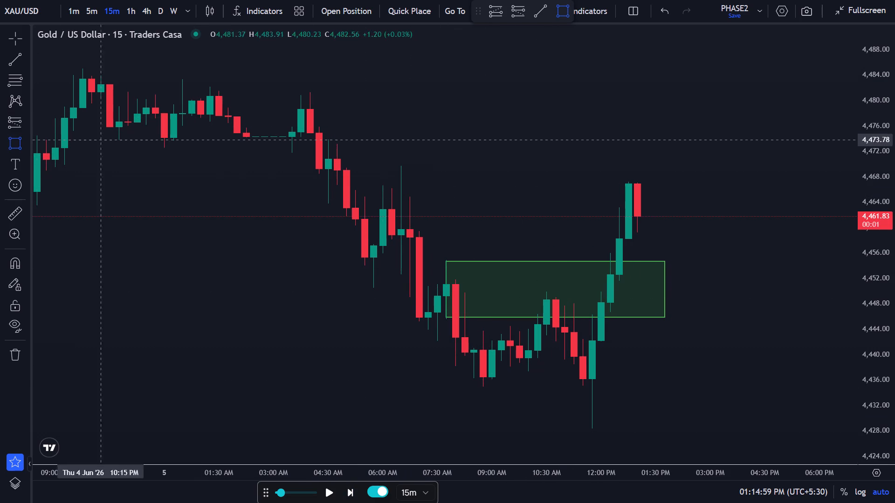
{"action": "left_click", "coordinate": [330, 139]}
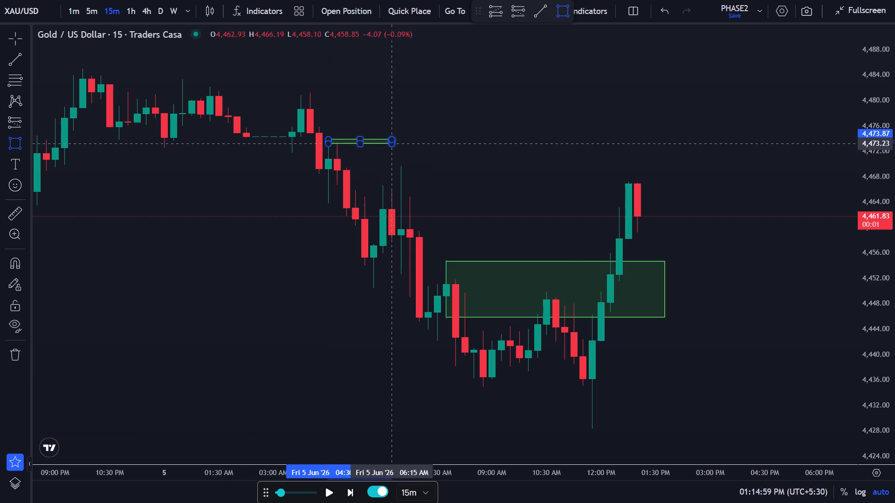
{"action": "left_click", "coordinate": [687, 202]}
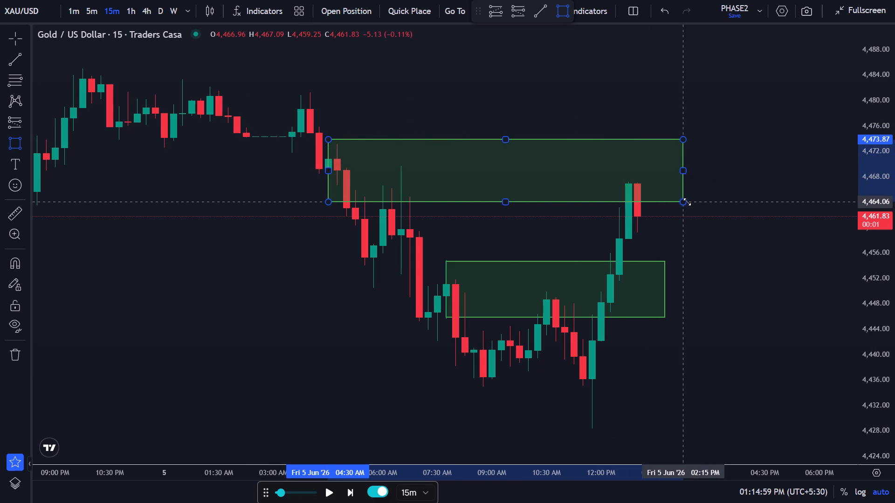
{"action": "left_click", "coordinate": [709, 202]}
Delete the lower supply zone that price has already broken through.
{"action": "scroll", "coordinate": [683, 223], "scroll_direction": "up", "scroll_amount": 1}
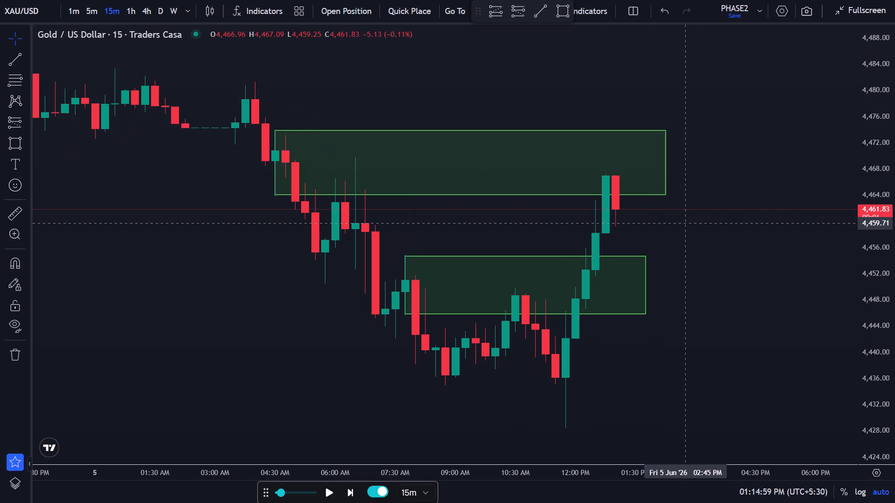
{"action": "scroll", "coordinate": [682, 223], "scroll_direction": "up", "scroll_amount": 1}
{"action": "left_click_drag", "start_coordinate": [678, 224], "coordinate": [640, 234]}
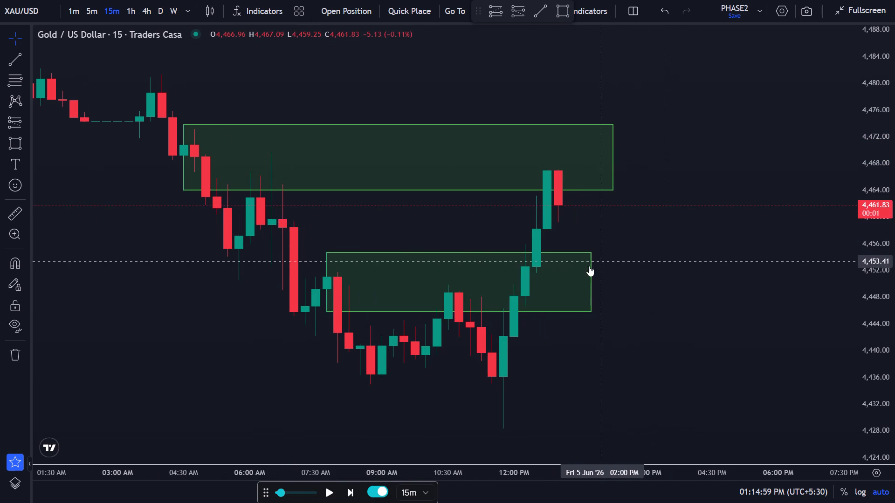
{"action": "left_click", "coordinate": [592, 266]}
{"action": "left_click", "coordinate": [584, 50]}
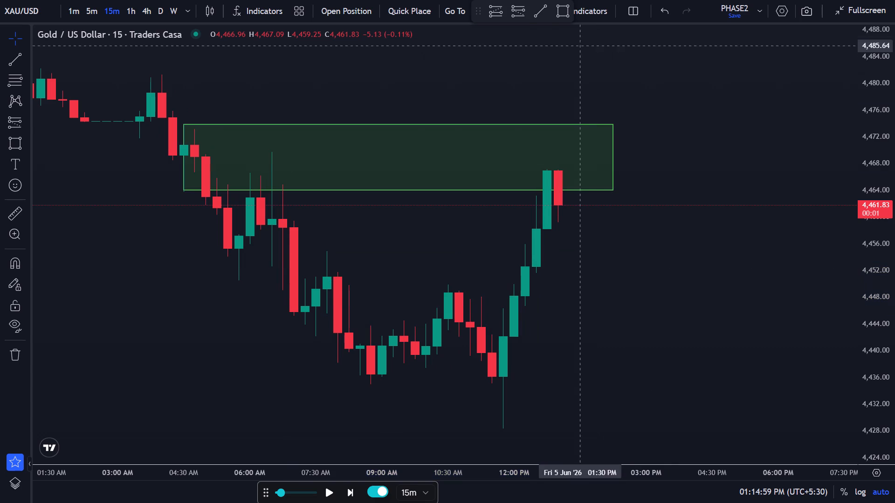
Switch the chart to the 5-minute timeframe.
{"action": "left_click", "coordinate": [88, 15]}
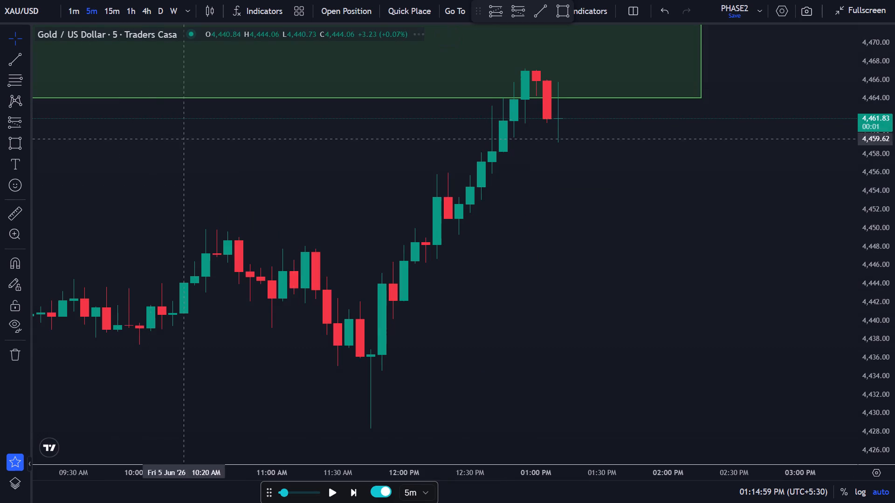
Place a short position at the 01:05 PM candle with entry at about 4,461.63 and stop at 4,468.30.
{"action": "scroll", "coordinate": [491, 223], "scroll_direction": "down", "scroll_amount": 4}
{"action": "scroll", "coordinate": [491, 224], "scroll_direction": "up", "scroll_amount": 1}
{"action": "scroll", "coordinate": [491, 224], "scroll_direction": "down", "scroll_amount": 2}
{"action": "left_click_drag", "start_coordinate": [507, 217], "coordinate": [490, 225]}
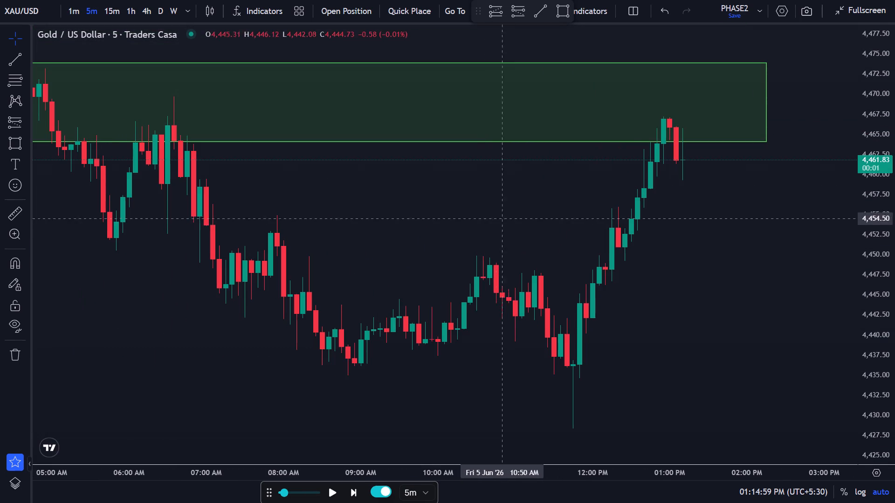
{"action": "left_click_drag", "start_coordinate": [490, 225], "coordinate": [347, 231]}
{"action": "scroll", "coordinate": [507, 210], "scroll_direction": "up", "scroll_amount": 1}
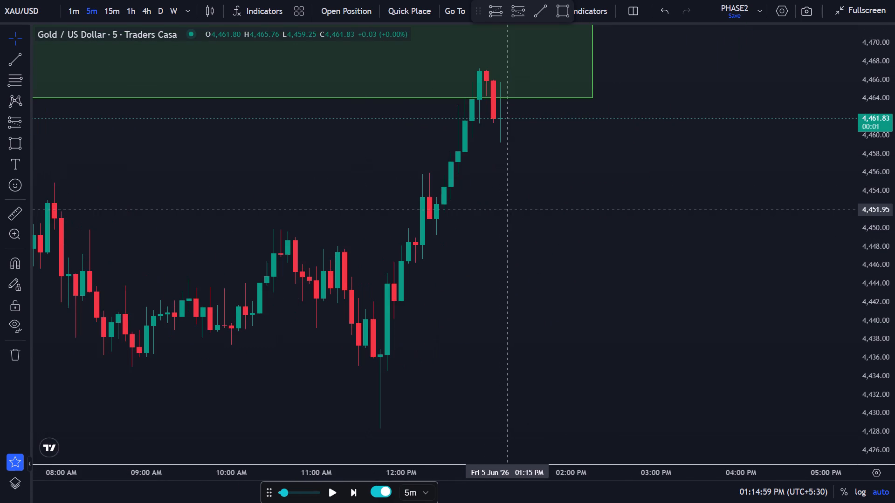
{"action": "scroll", "coordinate": [507, 210], "scroll_direction": "up", "scroll_amount": 2}
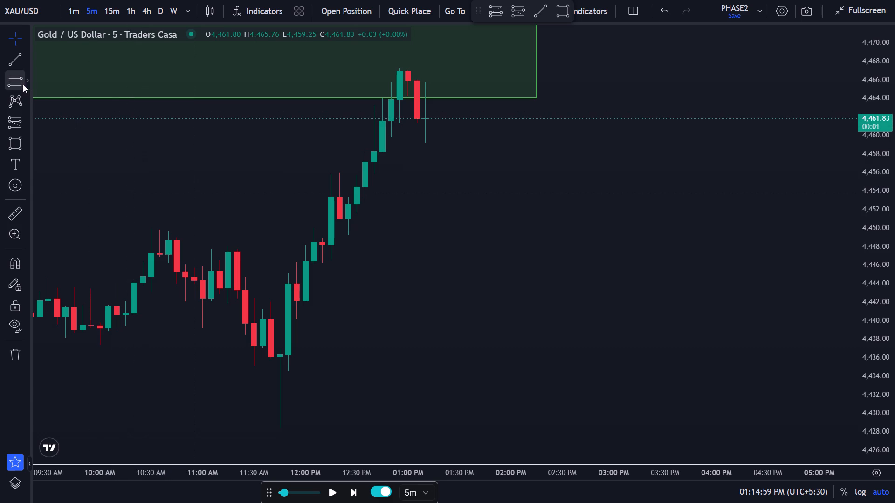
{"action": "left_click", "coordinate": [10, 128]}
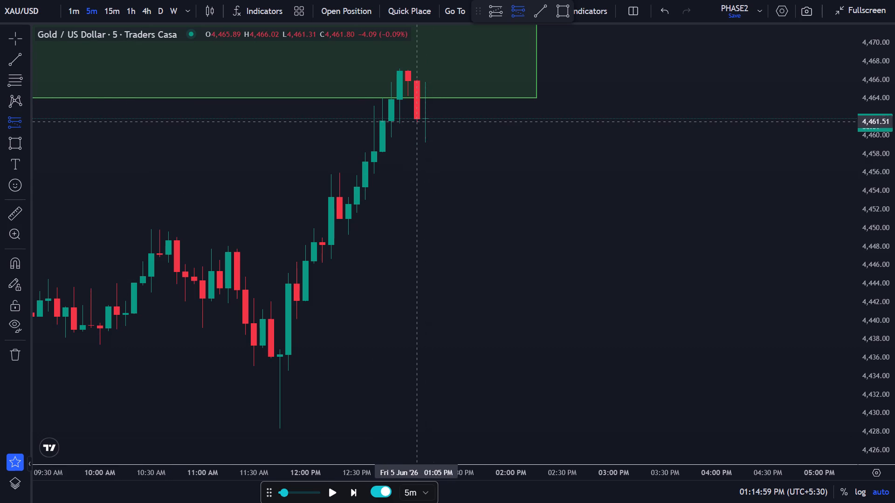
{"action": "left_click", "coordinate": [420, 120]}
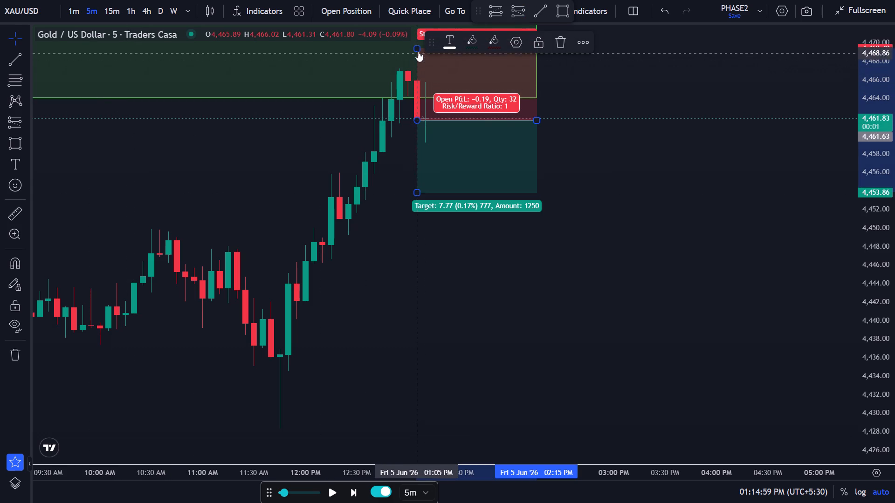
{"action": "left_click_drag", "start_coordinate": [417, 48], "coordinate": [417, 56]}
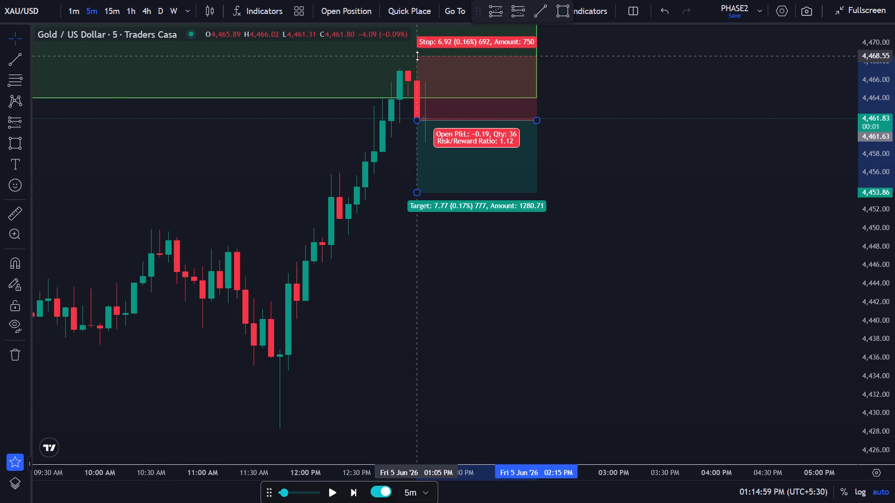
{"action": "left_click_drag", "start_coordinate": [417, 56], "coordinate": [417, 58]}
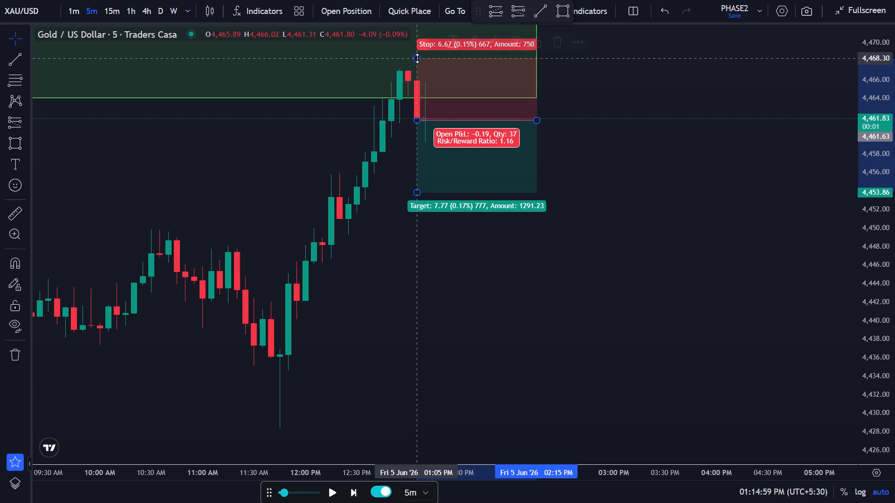
Lower the short position's target to 4,441.96 and extend its end to about 02:25 PM.
{"action": "left_click_drag", "start_coordinate": [415, 193], "coordinate": [417, 205]}
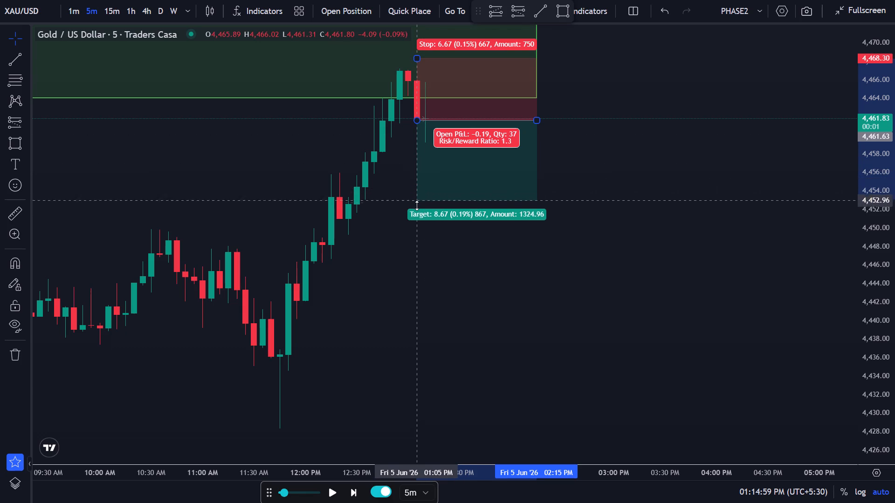
{"action": "left_click_drag", "start_coordinate": [417, 205], "coordinate": [405, 302]}
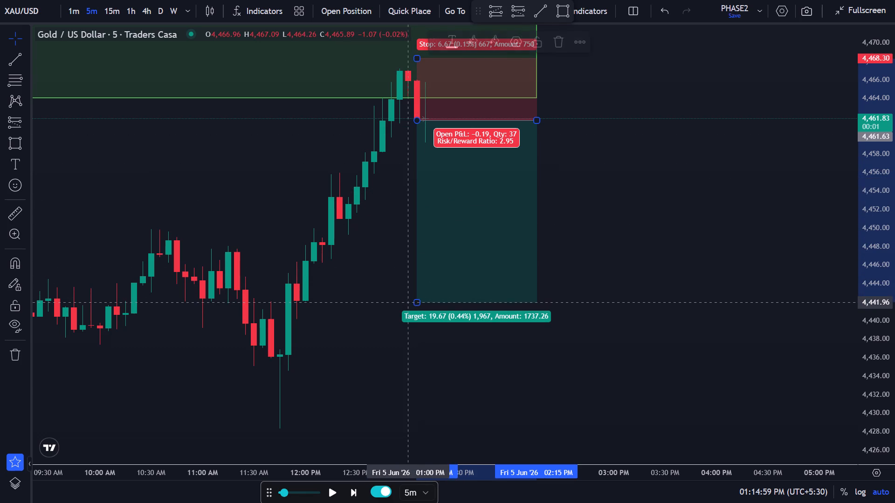
{"action": "left_click_drag", "start_coordinate": [538, 122], "coordinate": [550, 123]}
{"action": "left_click", "coordinate": [582, 122]}
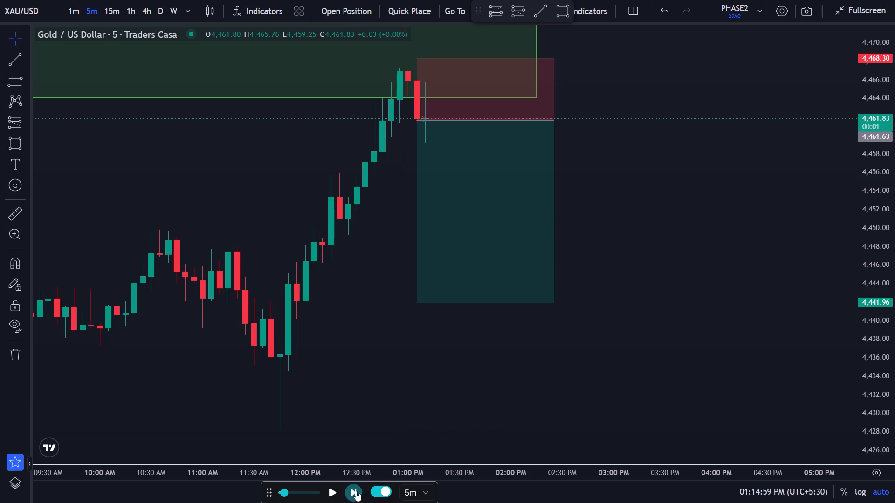
Advance the 5-minute replay to the 03:30 PM candle to play out the short trade.
{"action": "left_click", "coordinate": [356, 491]}
{"action": "left_click", "coordinate": [356, 491]}
{"action": "left_click", "coordinate": [356, 491]}
{"action": "triple_click", "coordinate": [356, 491]}
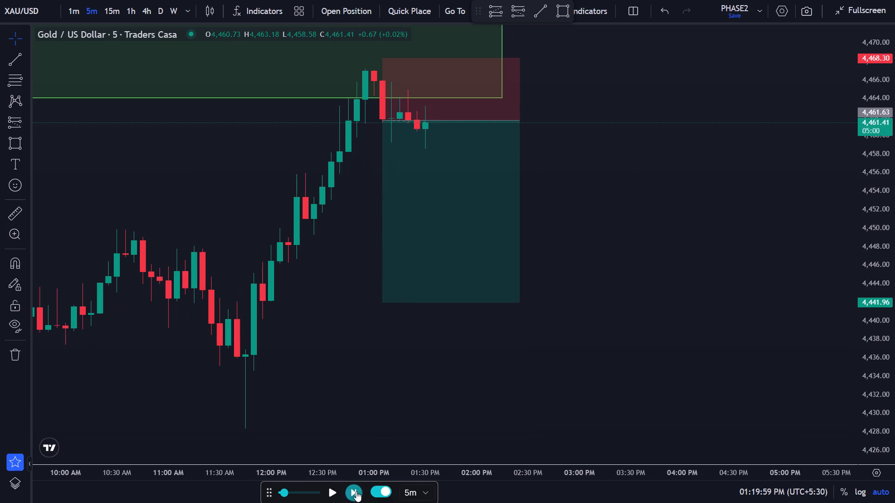
{"action": "triple_click", "coordinate": [356, 491]}
{"action": "triple_click", "coordinate": [356, 491]}
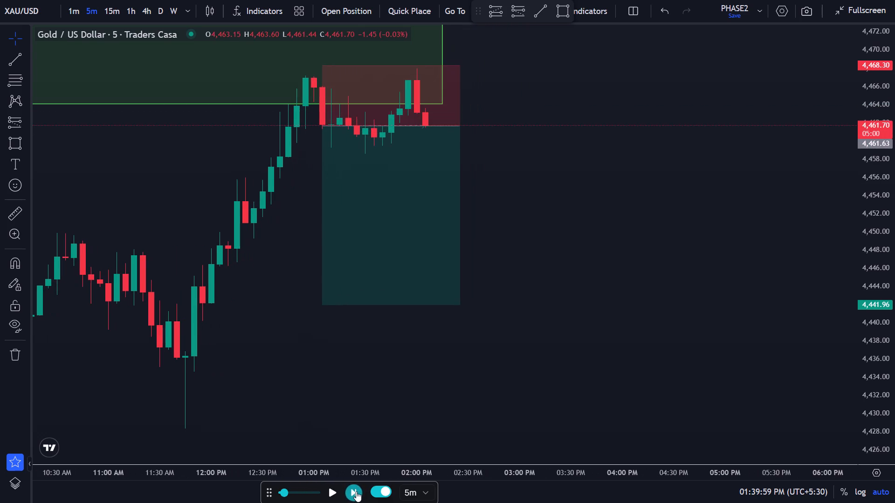
{"action": "triple_click", "coordinate": [356, 491]}
{"action": "triple_click", "coordinate": [356, 491]}
{"action": "triple_click", "coordinate": [356, 491]}
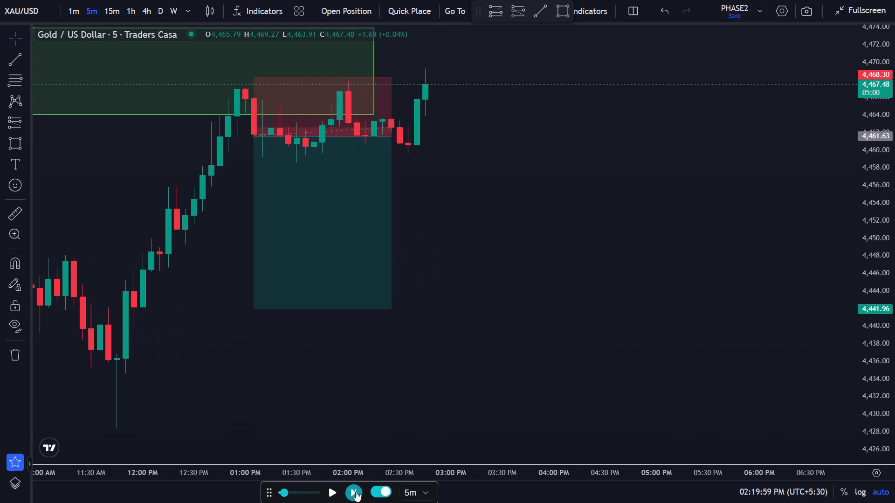
{"action": "triple_click", "coordinate": [356, 491]}
{"action": "triple_click", "coordinate": [356, 491]}
{"action": "triple_click", "coordinate": [356, 491]}
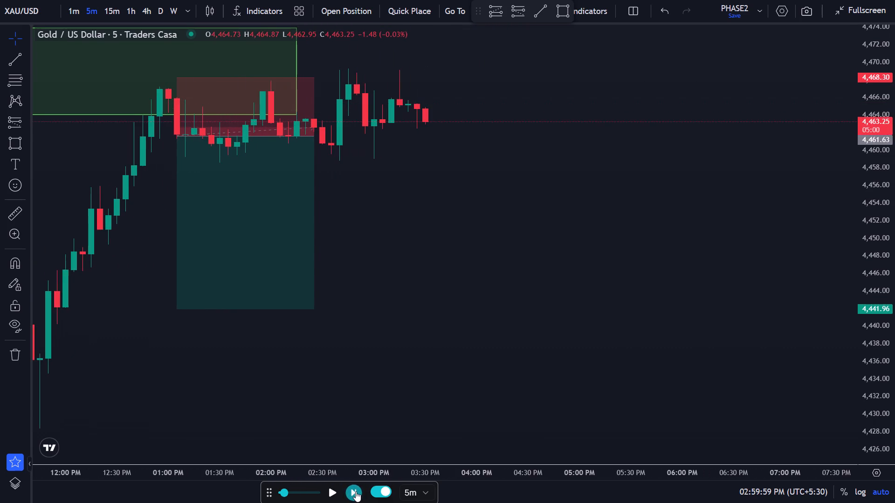
Delete the short position that starts at the 01:05 PM candle.
{"action": "left_click", "coordinate": [278, 291]}
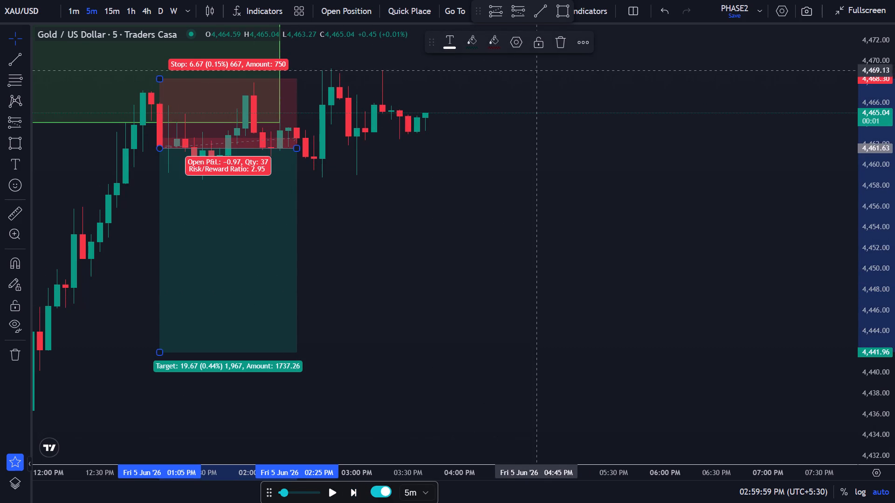
{"action": "left_click", "coordinate": [556, 49]}
Draw a horizontal trend line at about 4,467.51 from the 02:00 PM candle to the 02:40 PM candle.
{"action": "left_click_drag", "start_coordinate": [491, 112], "coordinate": [709, 173]}
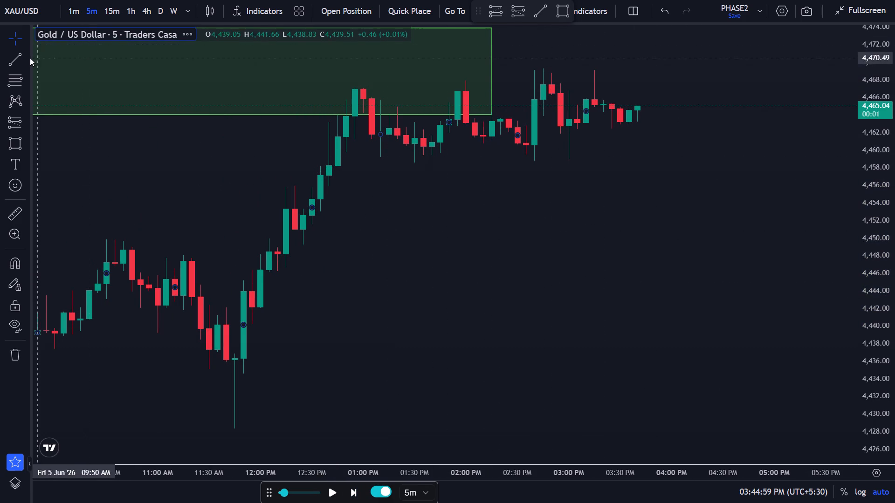
{"action": "left_click", "coordinate": [15, 60]}
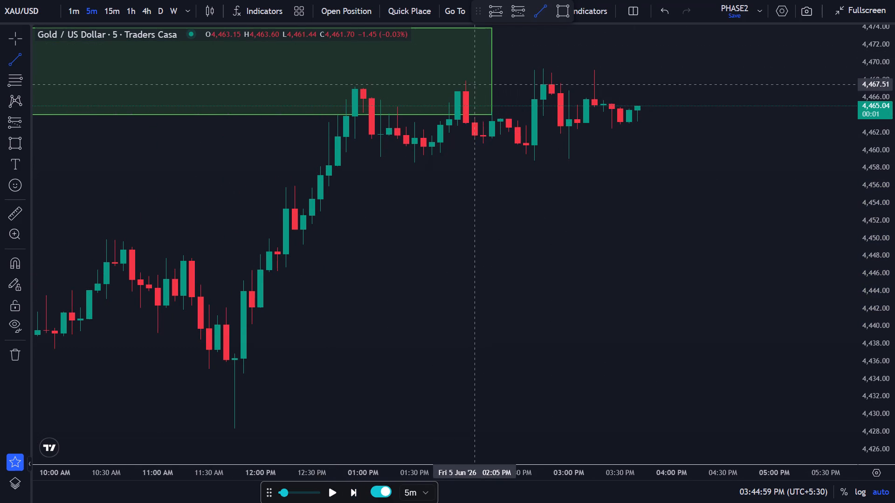
{"action": "left_click", "coordinate": [469, 84]}
{"action": "left_click", "coordinate": [535, 84]}
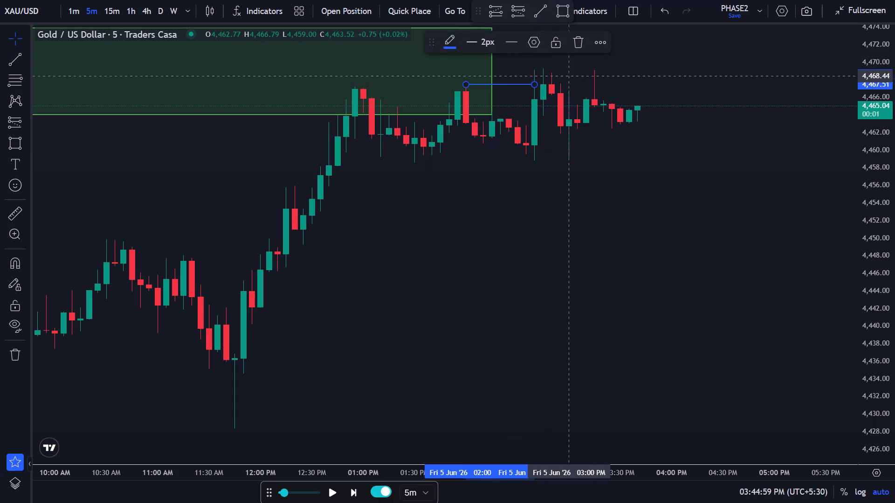
{"action": "left_click", "coordinate": [623, 72]}
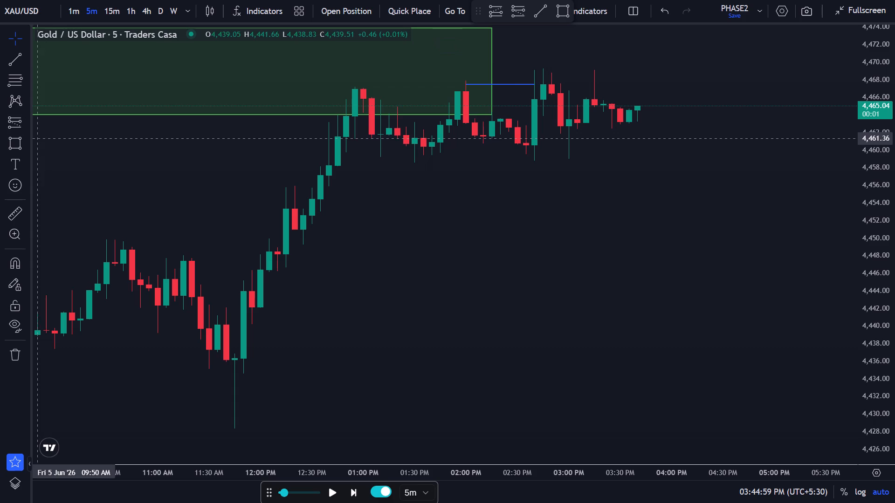
Place a short position at the 03:15 PM candle with entry at about 4,465.23 and stop at 4,470.32.
{"action": "scroll", "coordinate": [604, 142], "scroll_direction": "down", "scroll_amount": 2}
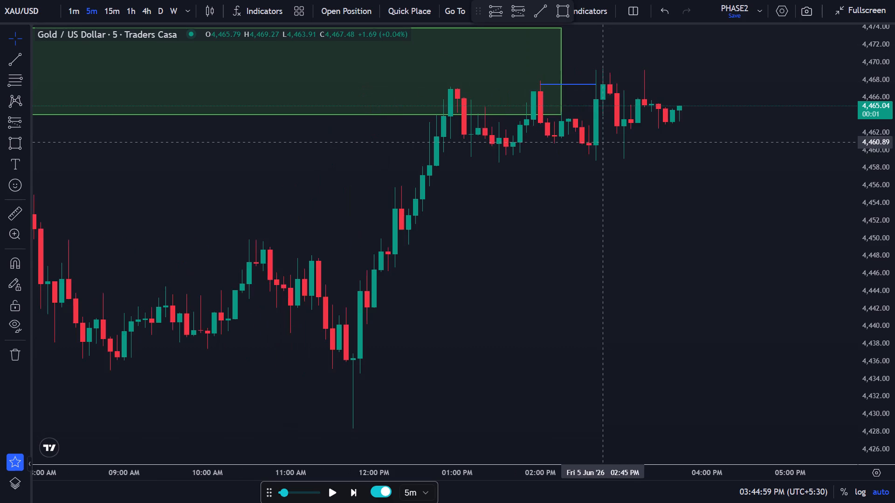
{"action": "scroll", "coordinate": [604, 142], "scroll_direction": "down", "scroll_amount": 3}
{"action": "left_click_drag", "start_coordinate": [734, 120], "coordinate": [676, 116]}
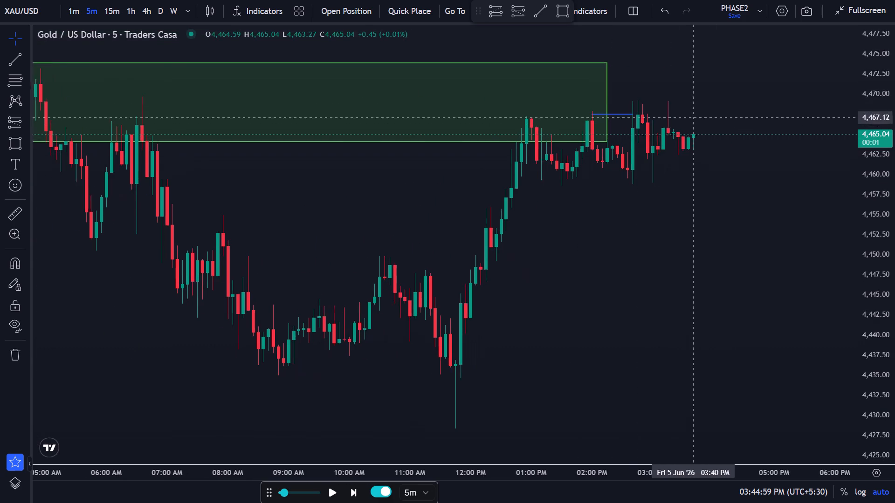
{"action": "left_click_drag", "start_coordinate": [676, 116], "coordinate": [642, 111]}
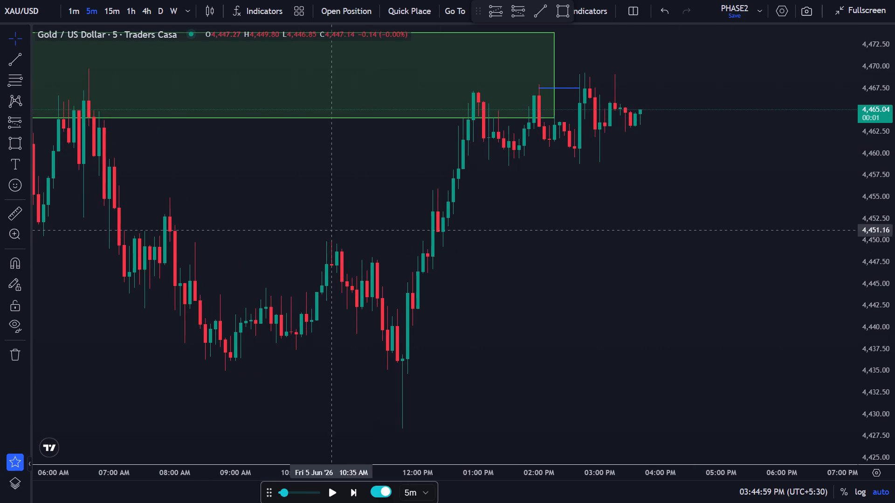
{"action": "left_click", "coordinate": [10, 120]}
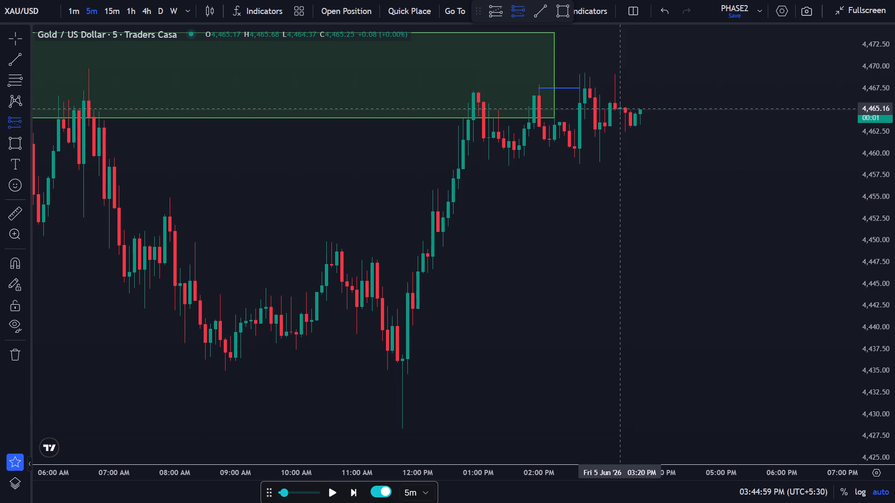
{"action": "left_click", "coordinate": [616, 108]}
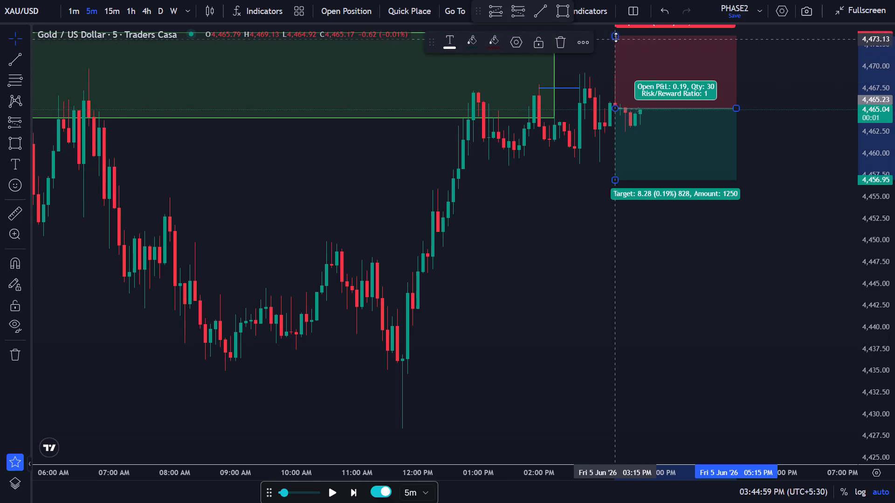
{"action": "left_click_drag", "start_coordinate": [616, 37], "coordinate": [615, 61]}
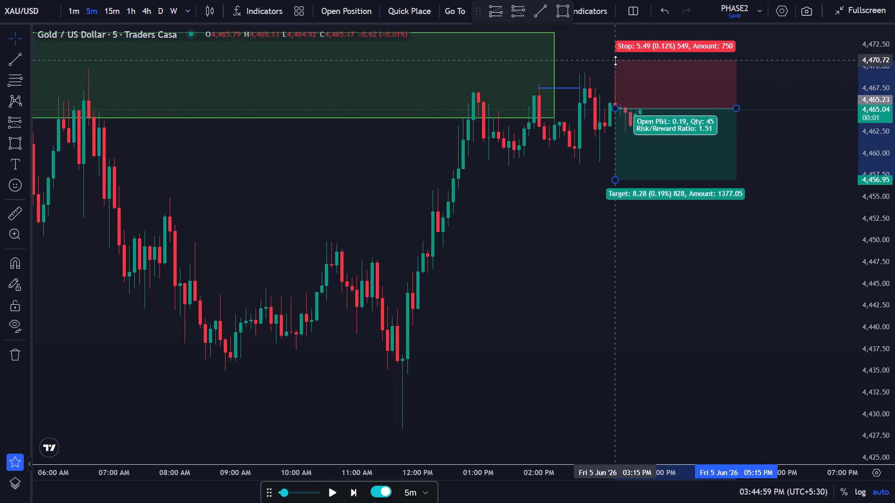
{"action": "left_click_drag", "start_coordinate": [615, 61], "coordinate": [615, 64]}
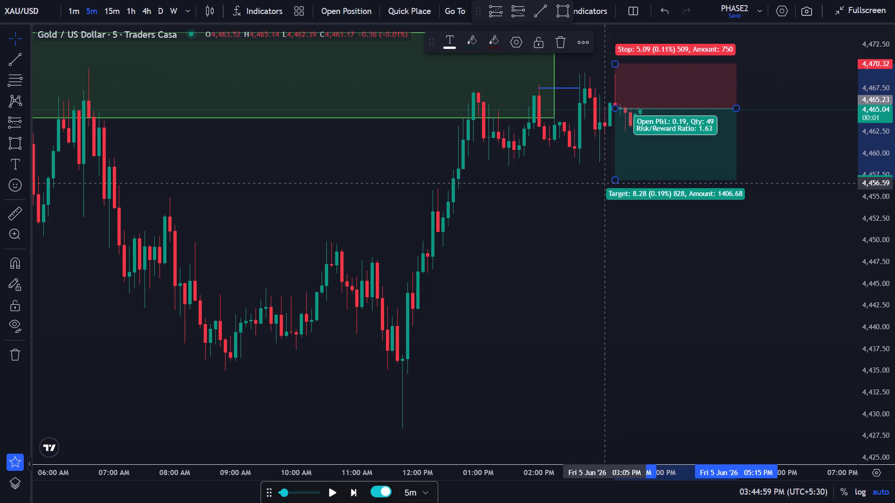
Lower the short position's target to about 4,452.57.
{"action": "left_click_drag", "start_coordinate": [615, 183], "coordinate": [624, 224]}
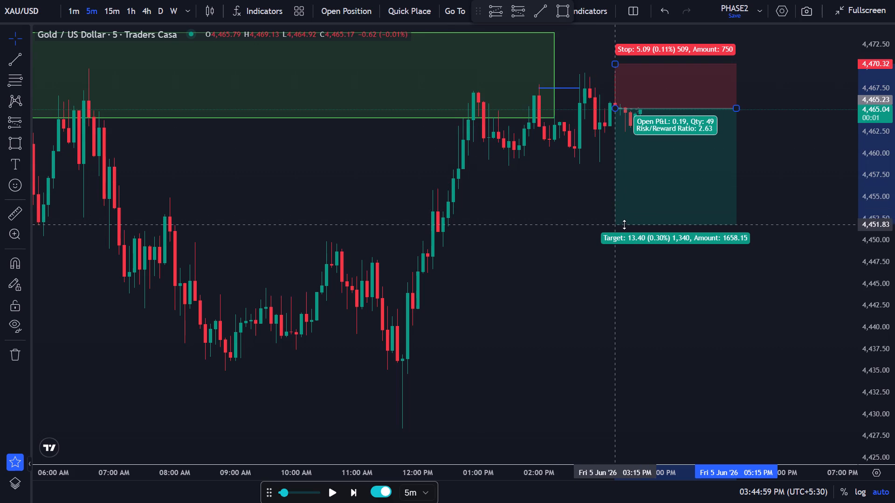
{"action": "left_click_drag", "start_coordinate": [624, 224], "coordinate": [625, 225]}
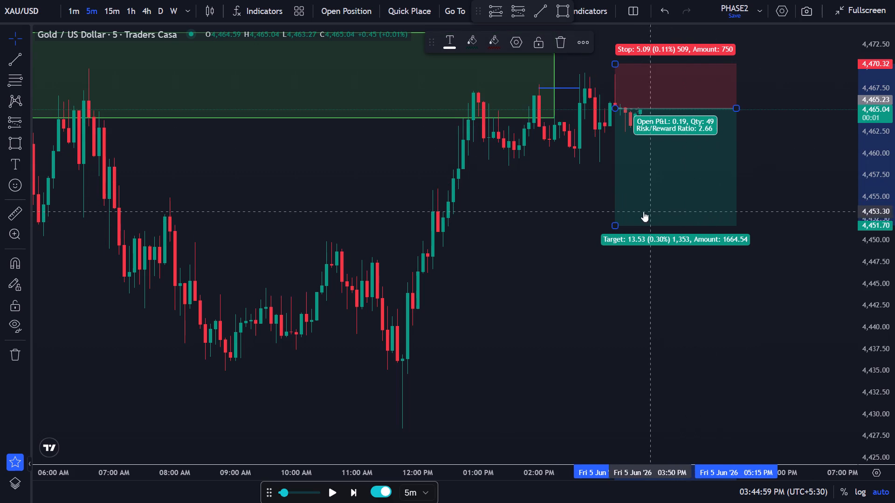
{"action": "left_click_drag", "start_coordinate": [618, 223], "coordinate": [618, 218]}
{"action": "left_click", "coordinate": [771, 194]}
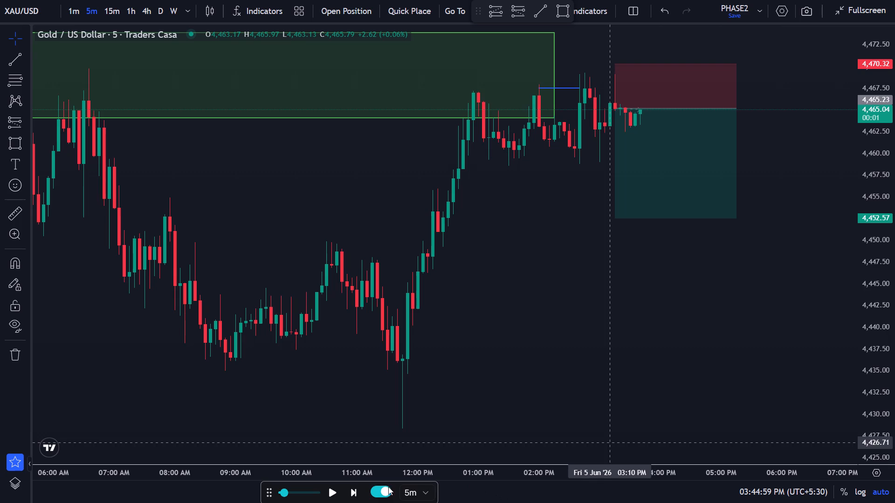
Advance the 5-minute replay to the 05:35 PM candle to play out the short trade.
{"action": "left_click", "coordinate": [352, 491]}
{"action": "left_click", "coordinate": [352, 491]}
{"action": "left_click", "coordinate": [352, 491]}
{"action": "triple_click", "coordinate": [352, 491]}
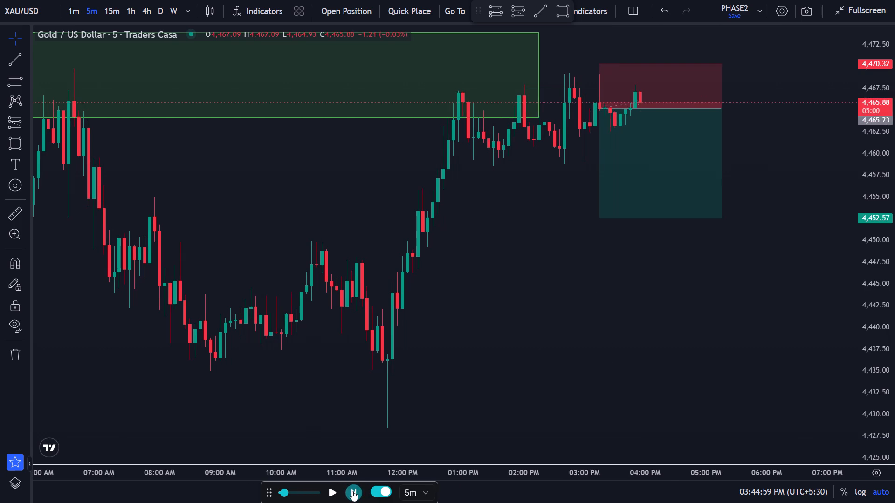
{"action": "triple_click", "coordinate": [352, 491]}
{"action": "triple_click", "coordinate": [352, 491]}
{"action": "triple_click", "coordinate": [352, 491]}
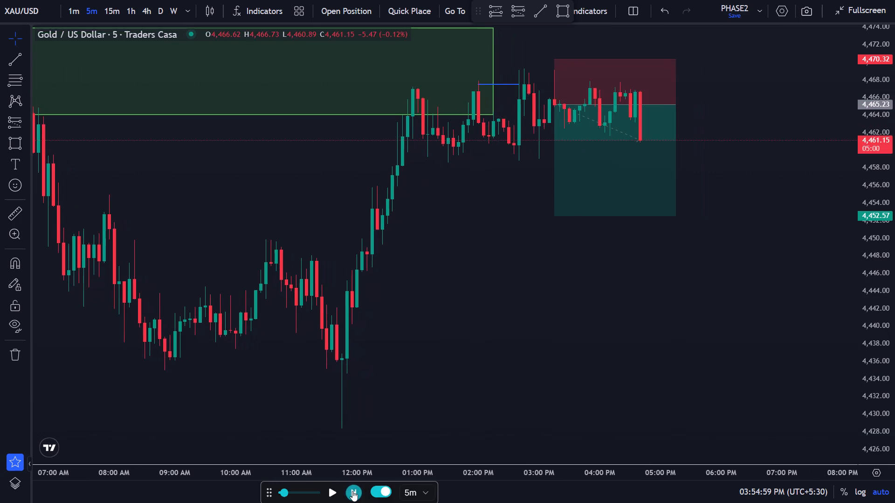
{"action": "triple_click", "coordinate": [352, 491]}
{"action": "triple_click", "coordinate": [352, 491]}
{"action": "double_click", "coordinate": [352, 491]}
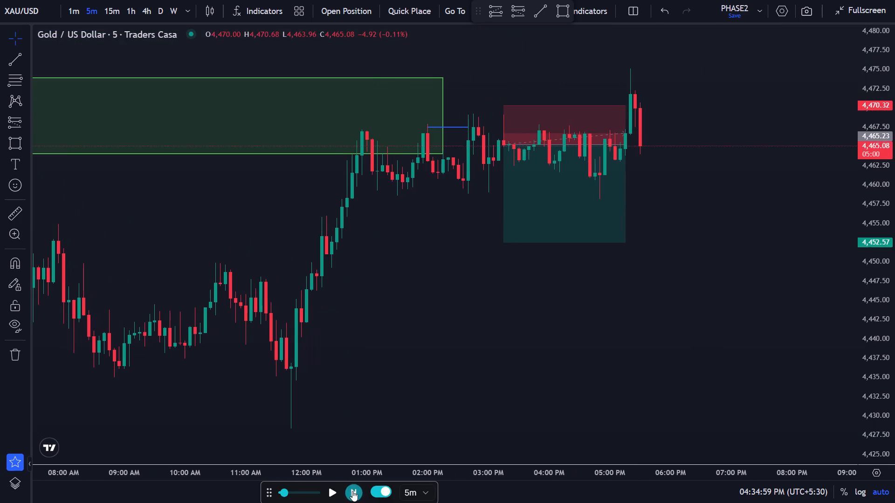
Delete the short position that starts at the 03:15 PM candle.
{"action": "left_click", "coordinate": [564, 213]}
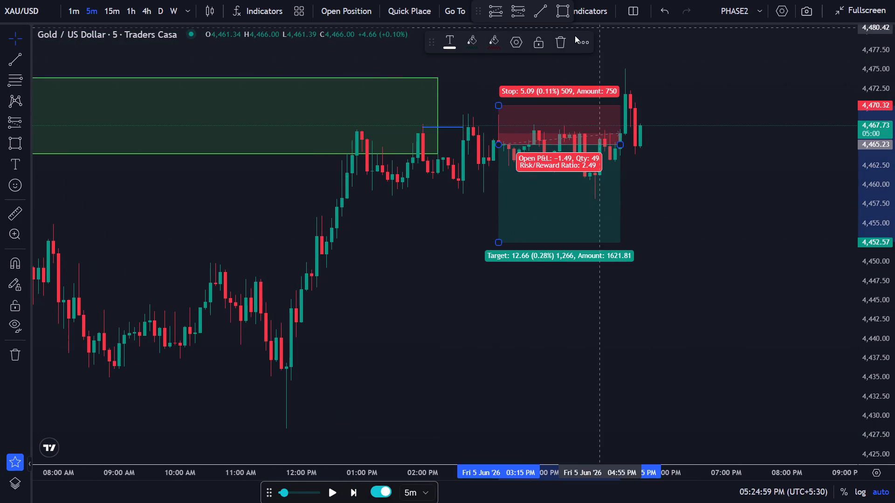
{"action": "left_click", "coordinate": [568, 40]}
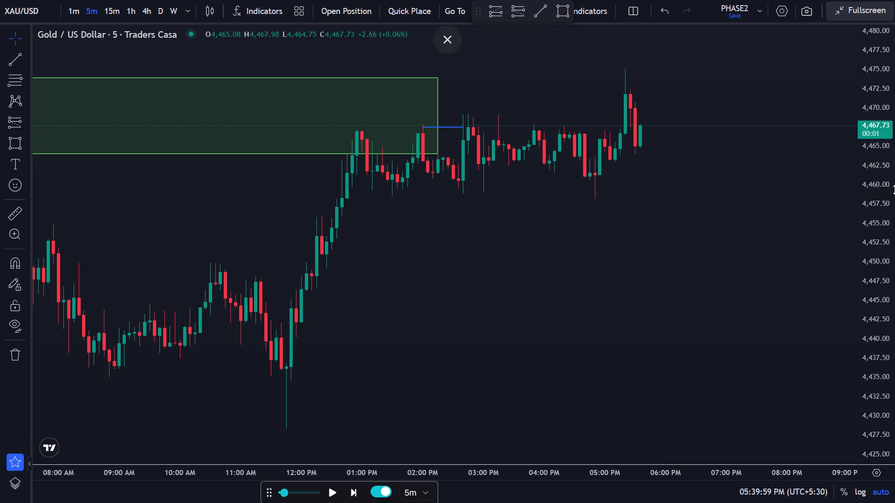
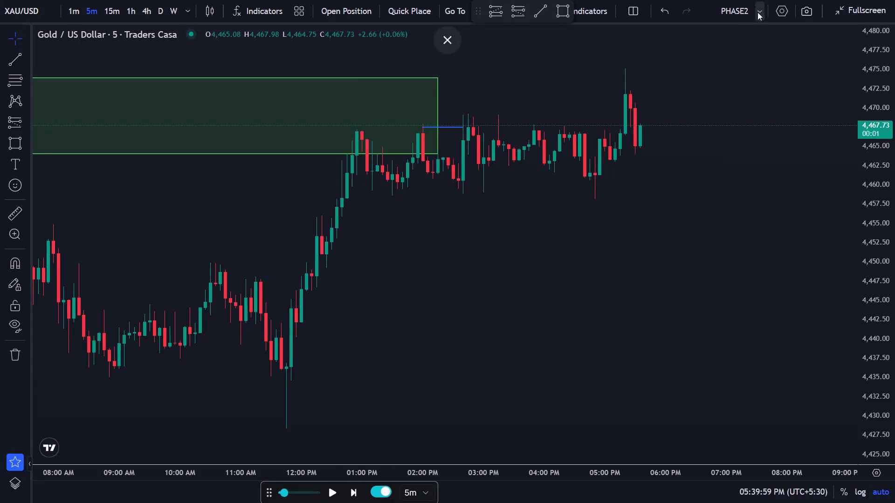
Draw a horizontal structure-break trend line at about 4,469.15 from the 03:15 PM candle's high to about the 05:15 PM candle.
{"action": "left_click_drag", "start_coordinate": [709, 231], "coordinate": [479, 299]}
{"action": "scroll", "coordinate": [494, 272], "scroll_direction": "up", "scroll_amount": 2}
{"action": "scroll", "coordinate": [495, 268], "scroll_direction": "down", "scroll_amount": 1}
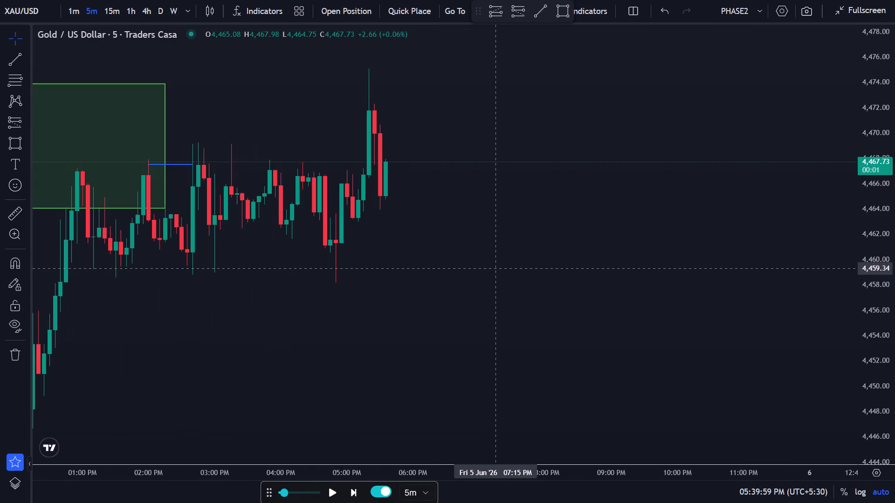
{"action": "scroll", "coordinate": [495, 268], "scroll_direction": "down", "scroll_amount": 1}
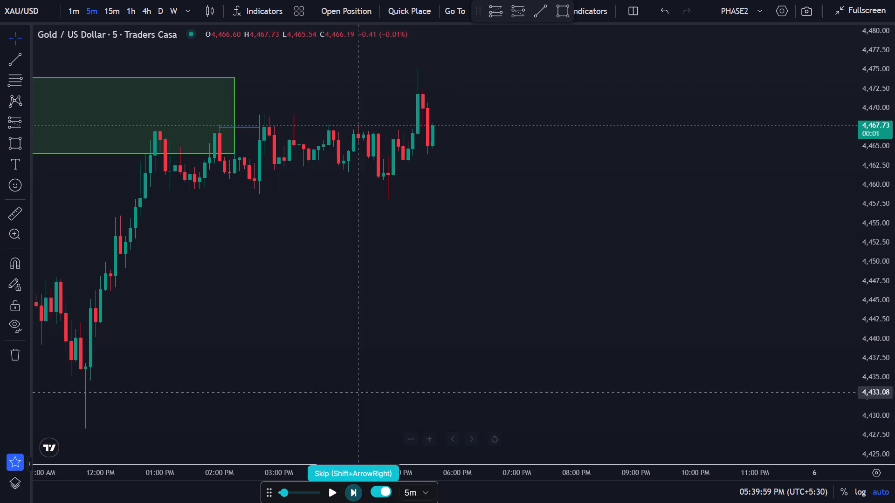
{"action": "left_click", "coordinate": [22, 65]}
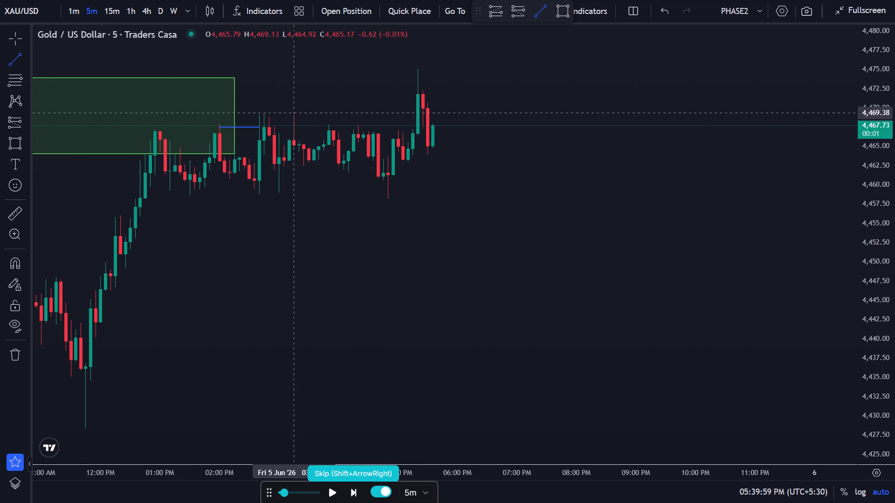
{"action": "left_click", "coordinate": [294, 115]}
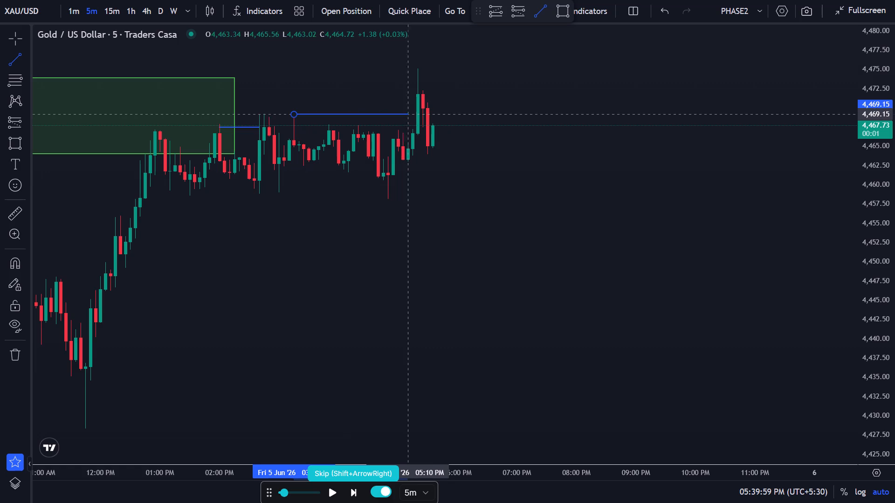
{"action": "left_click", "coordinate": [415, 115]}
{"action": "left_click", "coordinate": [485, 115]}
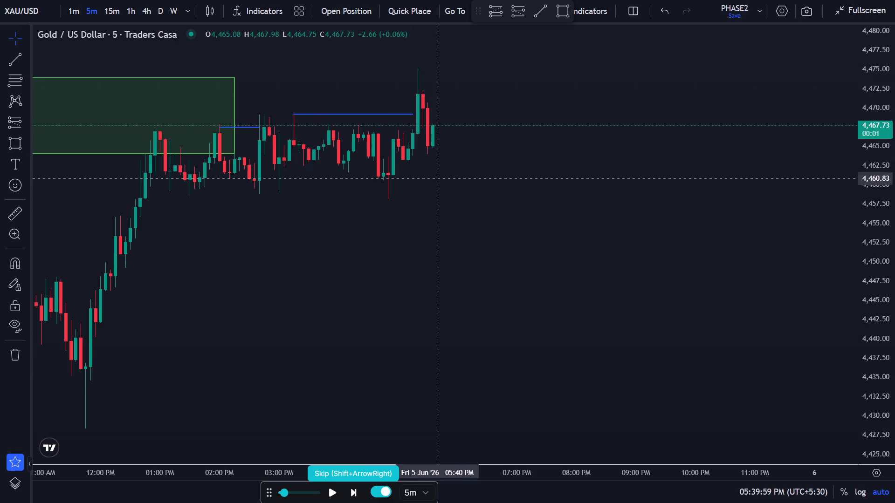
Place a short position at the 05:30 PM candle with entry at about 4,467.41 and stop at about 4,473.61.
{"action": "left_click", "coordinate": [21, 122]}
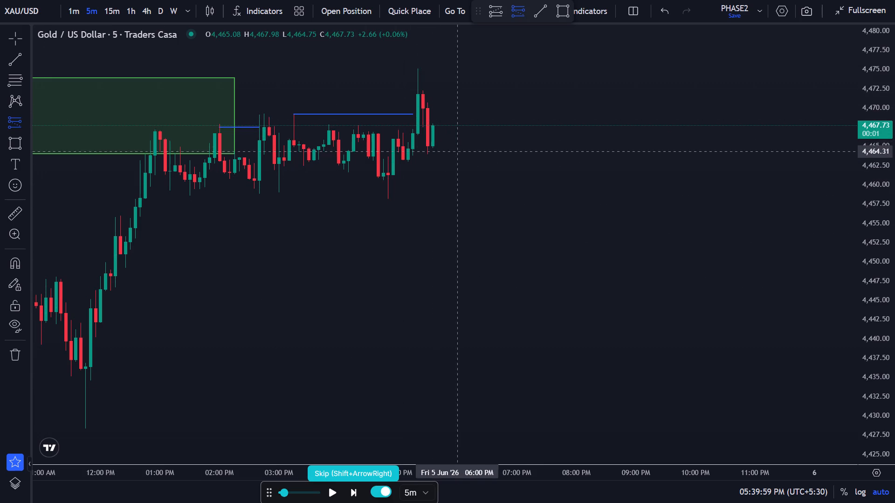
{"action": "left_click", "coordinate": [428, 128]}
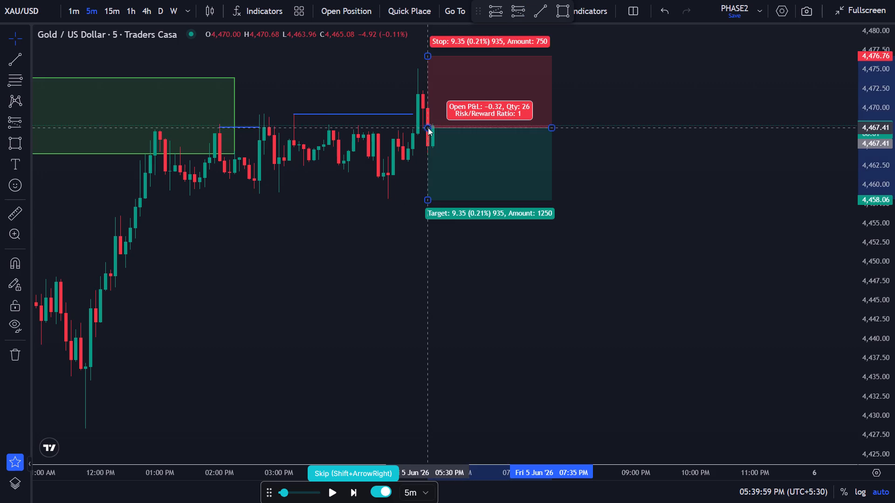
{"action": "left_click_drag", "start_coordinate": [428, 57], "coordinate": [429, 62]}
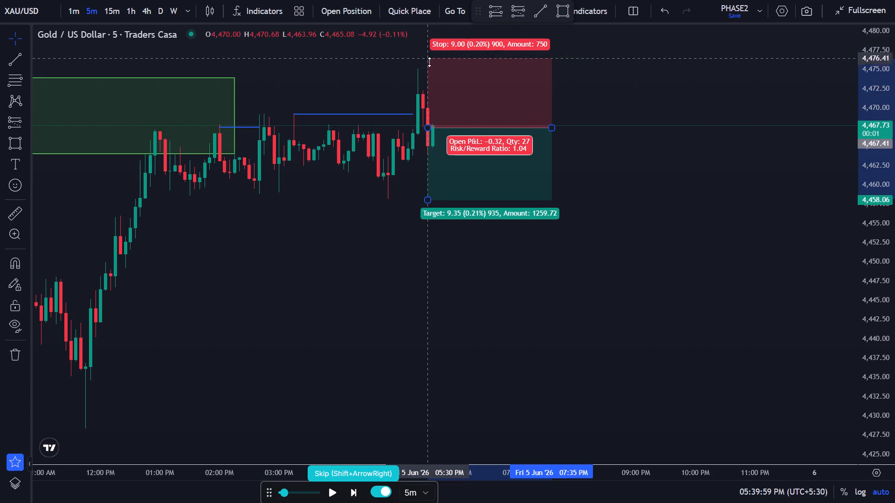
{"action": "left_click_drag", "start_coordinate": [429, 62], "coordinate": [429, 80]}
Lower the short position's target to about 4,455.01 for a risk/reward ratio of 2.
{"action": "left_click_drag", "start_coordinate": [428, 195], "coordinate": [431, 214]}
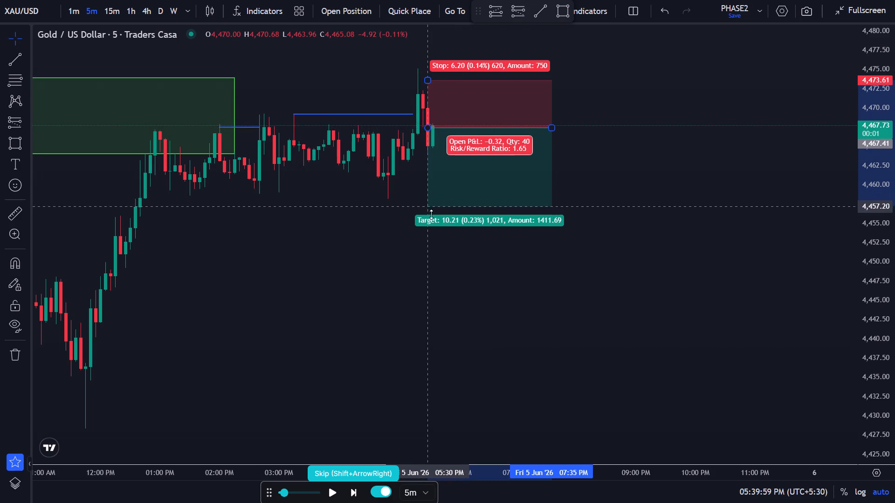
{"action": "left_click_drag", "start_coordinate": [431, 214], "coordinate": [437, 247]}
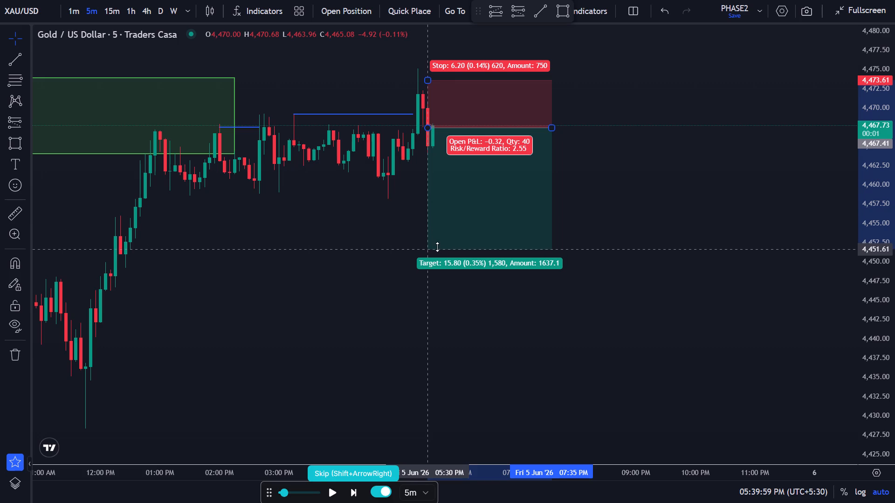
{"action": "left_click_drag", "start_coordinate": [437, 247], "coordinate": [440, 237]}
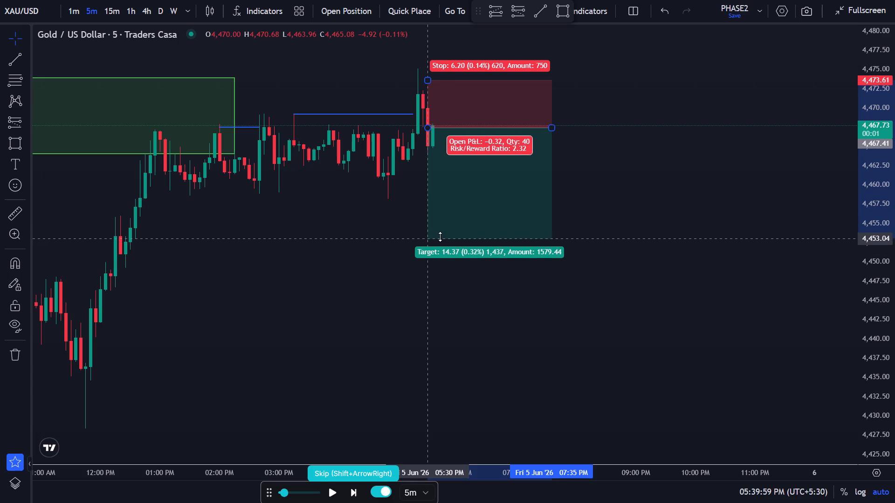
{"action": "left_click_drag", "start_coordinate": [440, 237], "coordinate": [445, 231]}
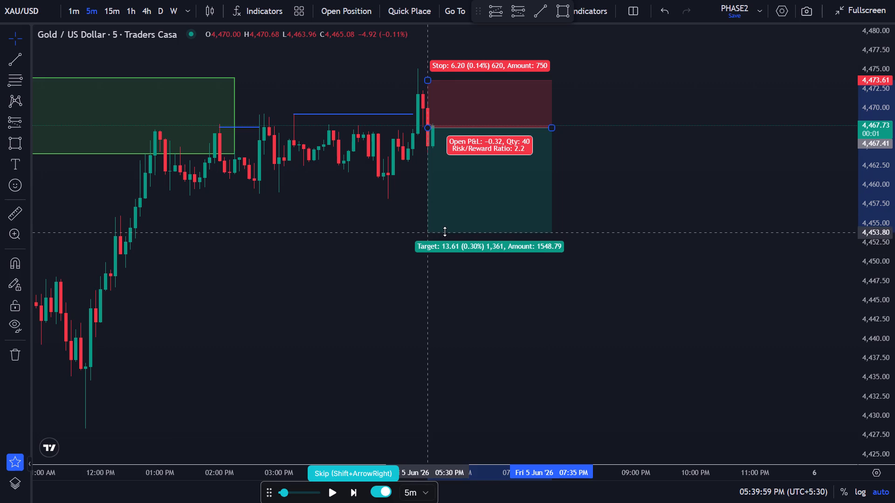
{"action": "left_click_drag", "start_coordinate": [445, 231], "coordinate": [445, 228]}
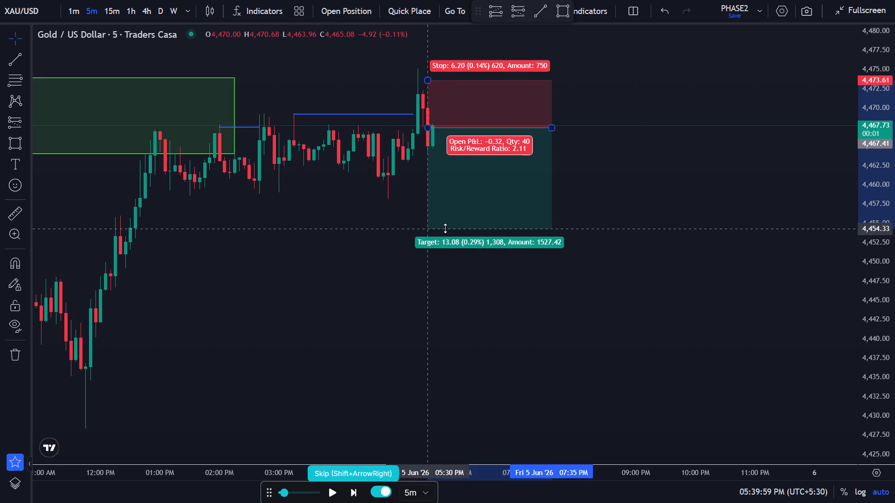
{"action": "left_click_drag", "start_coordinate": [445, 228], "coordinate": [445, 225]}
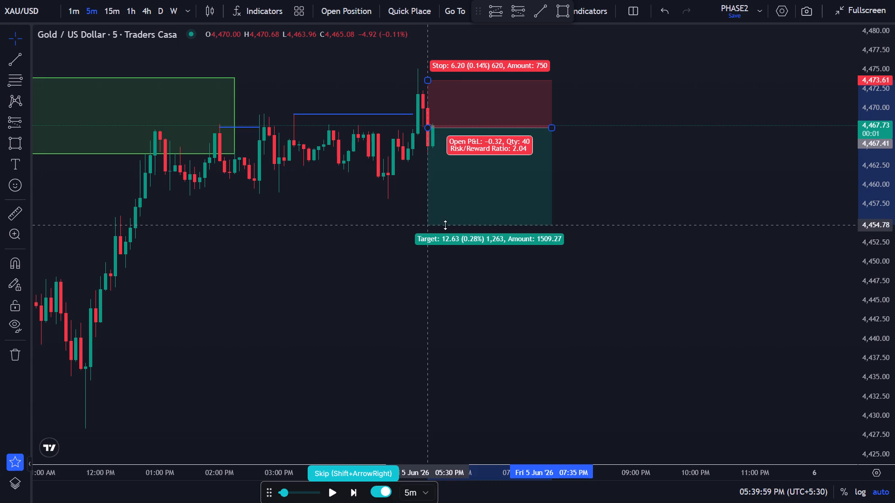
{"action": "left_click_drag", "start_coordinate": [445, 225], "coordinate": [446, 222]}
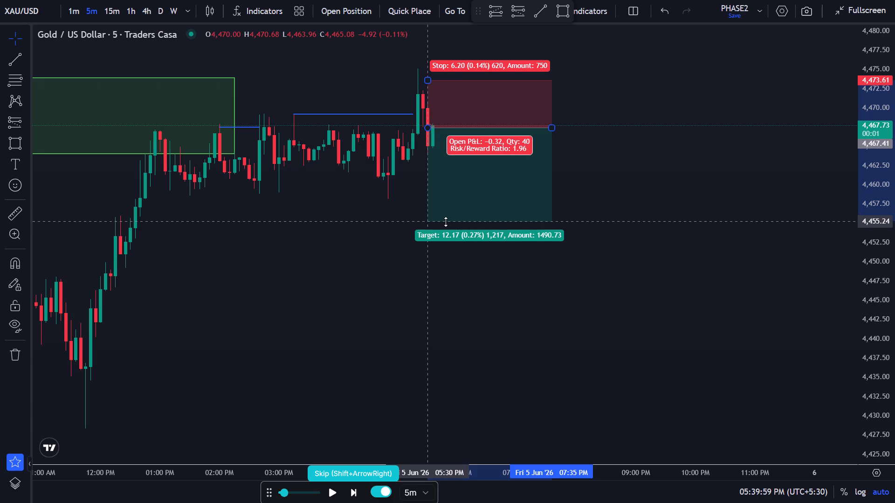
{"action": "left_click_drag", "start_coordinate": [446, 222], "coordinate": [446, 223]}
{"action": "left_click", "coordinate": [604, 183]}
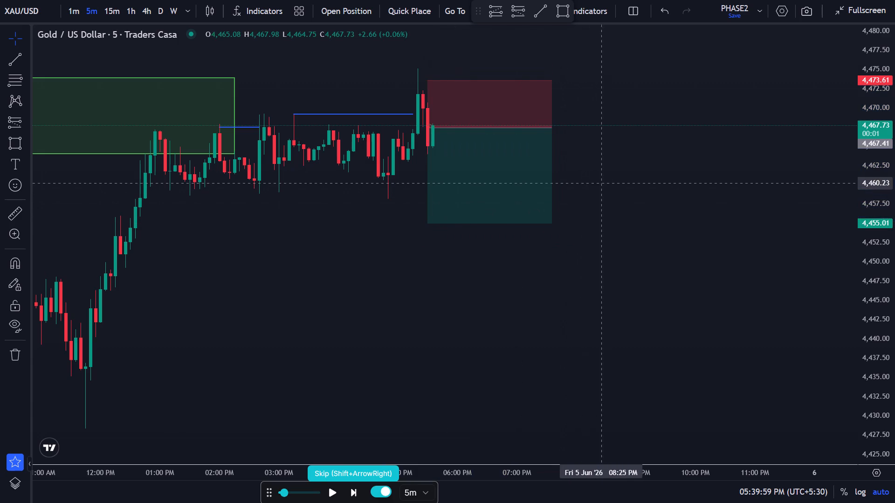
Advance the 5-minute replay to the 06:05 PM candle to play out the short trade.
{"action": "left_click", "coordinate": [358, 499]}
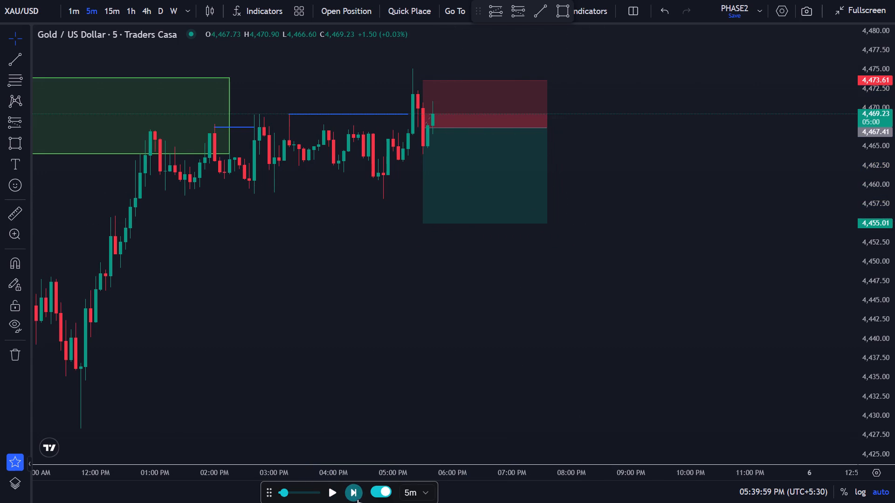
{"action": "left_click", "coordinate": [358, 499]}
{"action": "double_click", "coordinate": [358, 499]}
{"action": "double_click", "coordinate": [358, 499]}
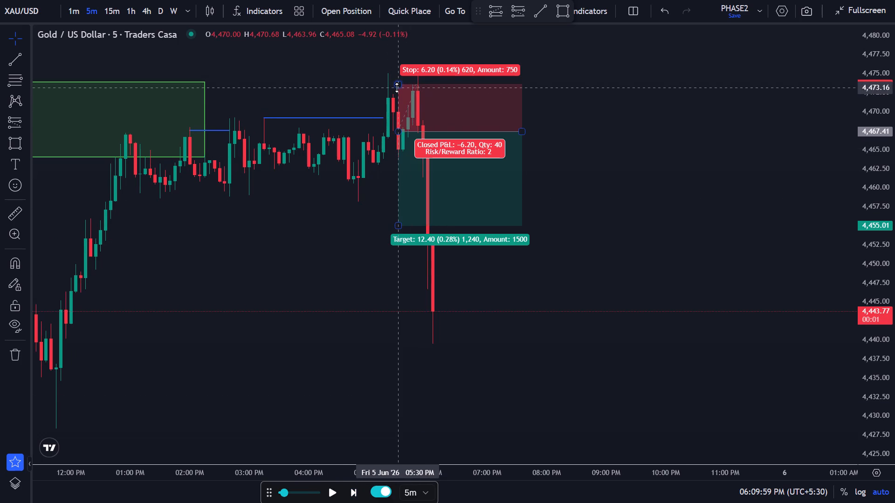
Raise the short position's stop to about 4,476.37 and lower its target to about 4,446.07.
{"action": "left_click_drag", "start_coordinate": [397, 88], "coordinate": [402, 66]}
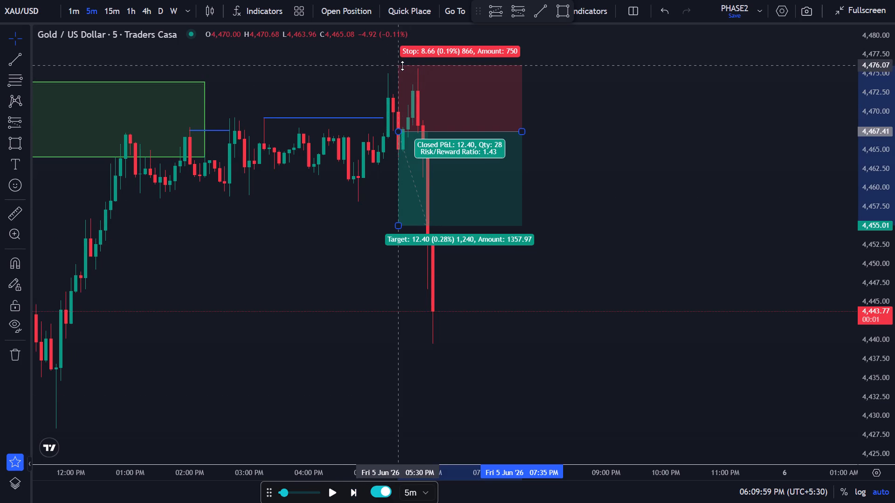
{"action": "left_click_drag", "start_coordinate": [402, 66], "coordinate": [403, 63]}
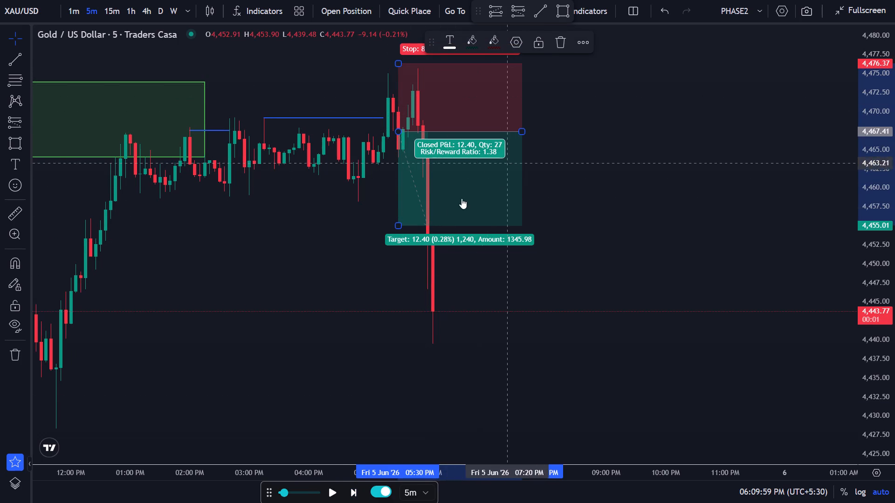
{"action": "left_click_drag", "start_coordinate": [399, 225], "coordinate": [394, 281]}
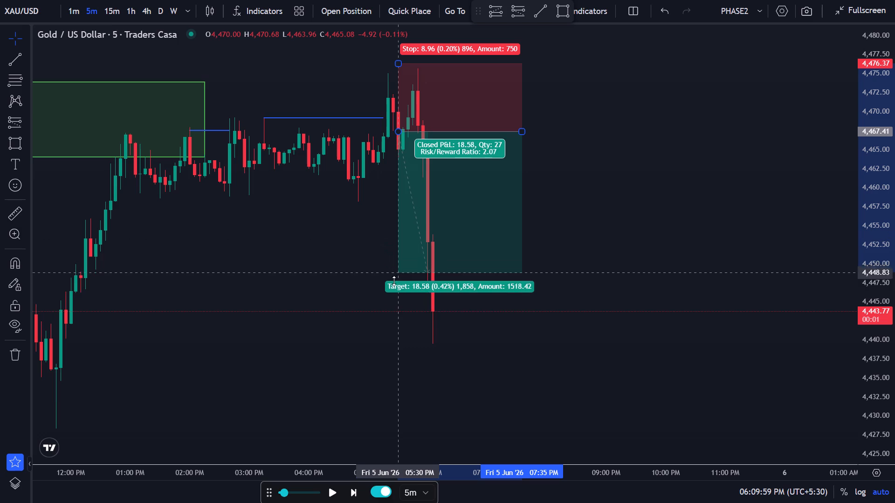
{"action": "left_click_drag", "start_coordinate": [394, 281], "coordinate": [394, 293]}
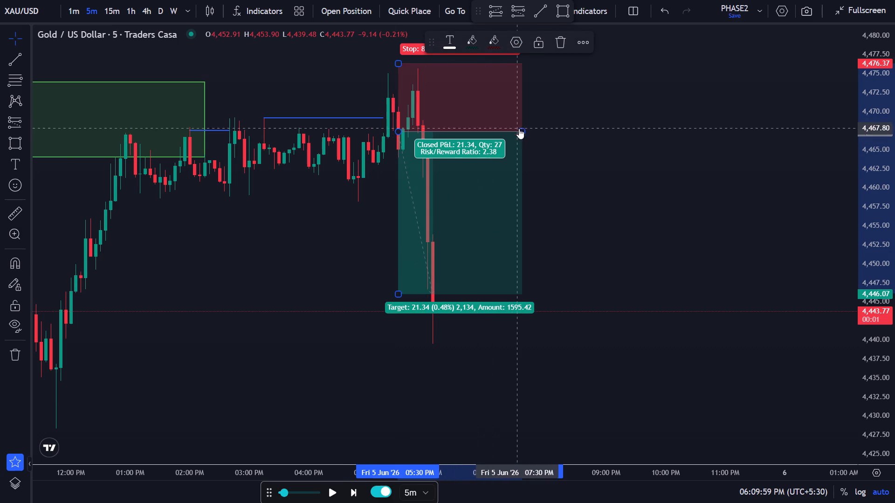
Shorten the short position so that it ends at 07:25 PM.
{"action": "left_click_drag", "start_coordinate": [520, 131], "coordinate": [513, 134]}
{"action": "left_click", "coordinate": [539, 122]}
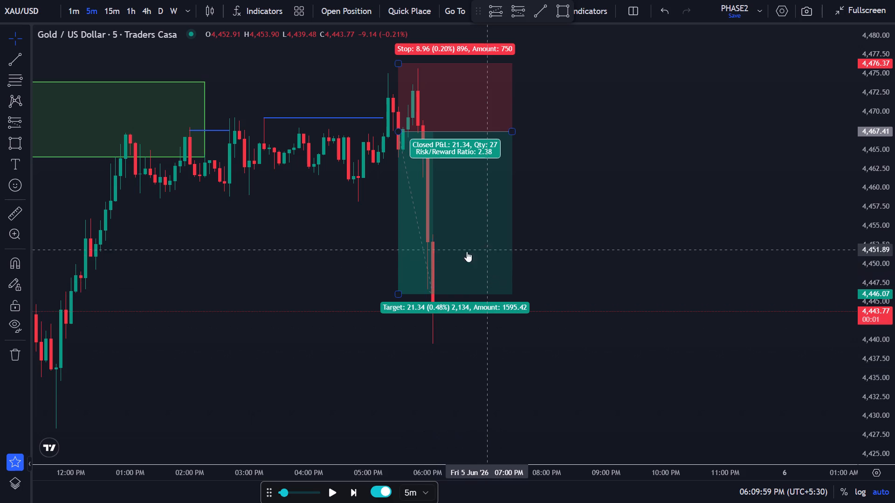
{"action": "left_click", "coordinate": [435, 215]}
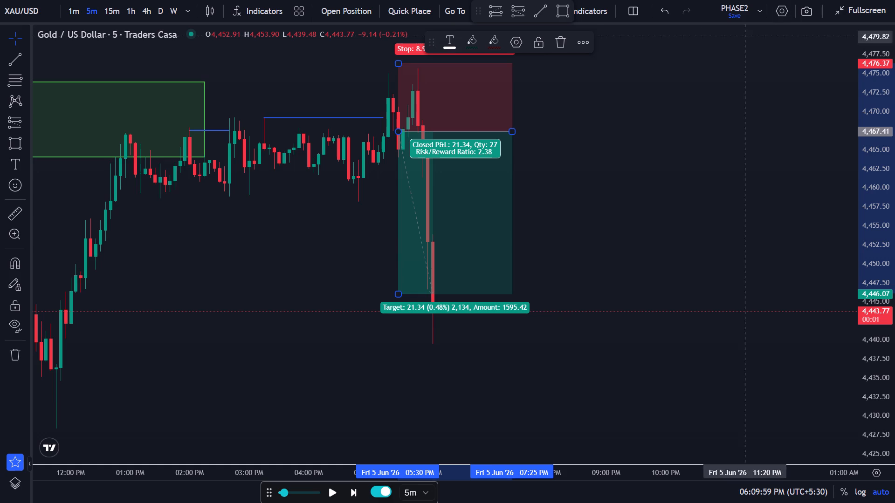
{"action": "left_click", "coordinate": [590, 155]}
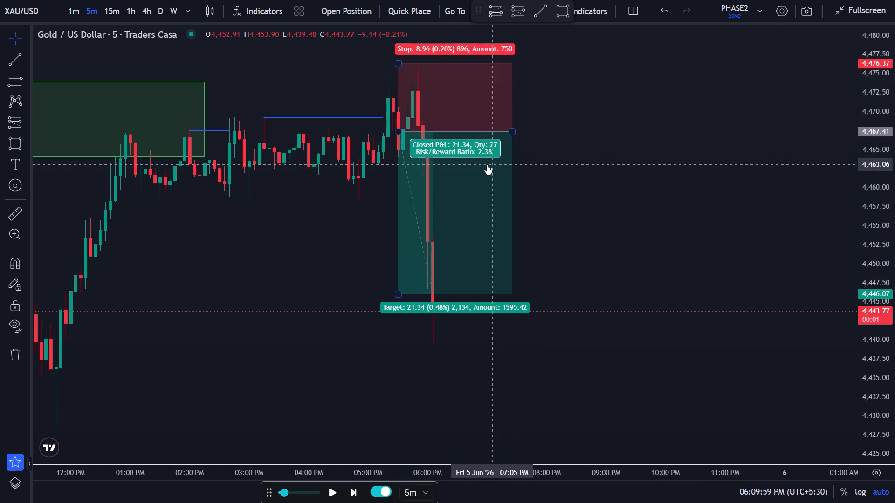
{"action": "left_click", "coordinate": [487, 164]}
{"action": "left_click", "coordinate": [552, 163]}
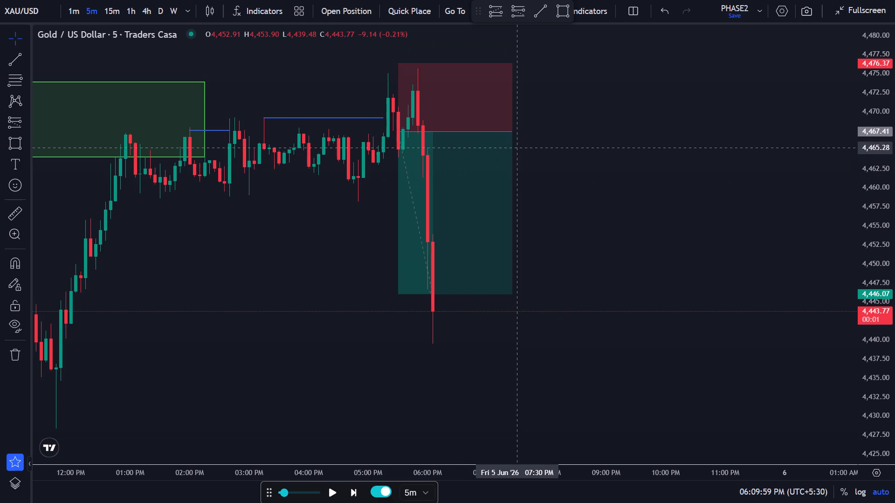
Delete the short position that starts at the 05:30 PM candle.
{"action": "left_click", "coordinate": [503, 143]}
{"action": "left_click", "coordinate": [559, 50]}
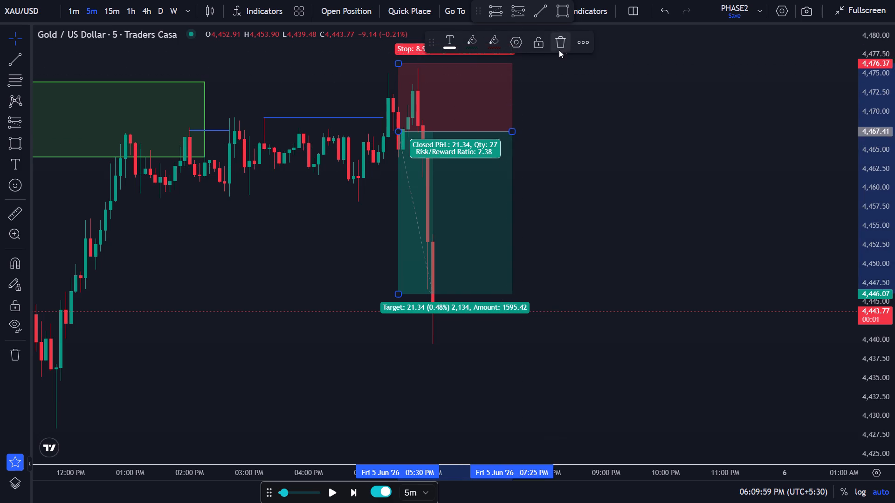
On the 15-minute chart, draw a supply-zone rectangle from the 05:15 PM candle, spanning about 4,470.10 to 4,463.82 and extending to about 01:15 AM.
{"action": "left_click", "coordinate": [116, 12]}
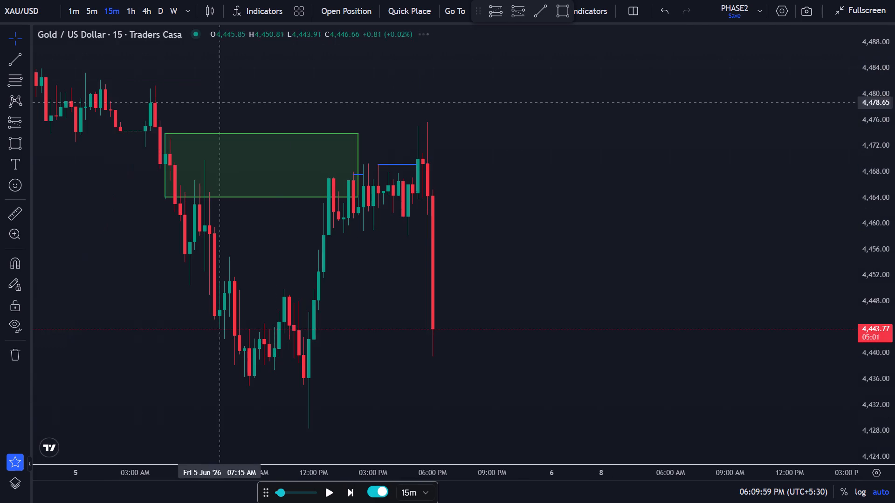
{"action": "scroll", "coordinate": [506, 202], "scroll_direction": "up", "scroll_amount": 3}
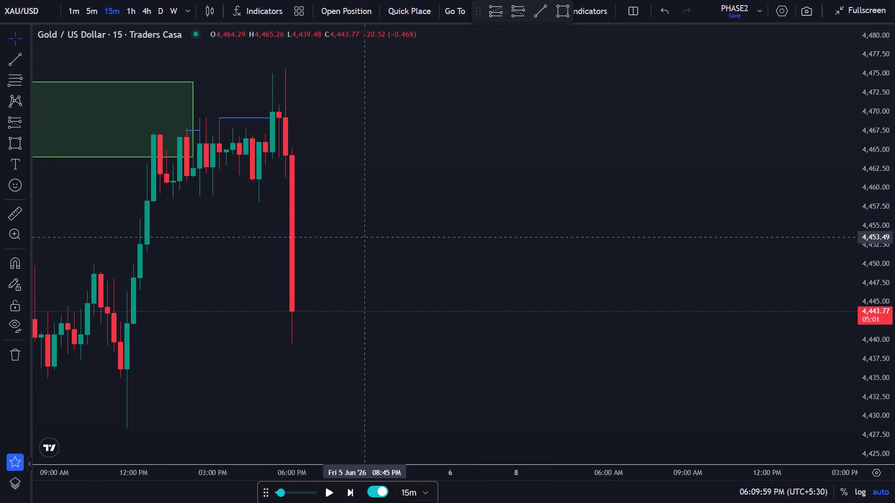
{"action": "left_click", "coordinate": [13, 147]}
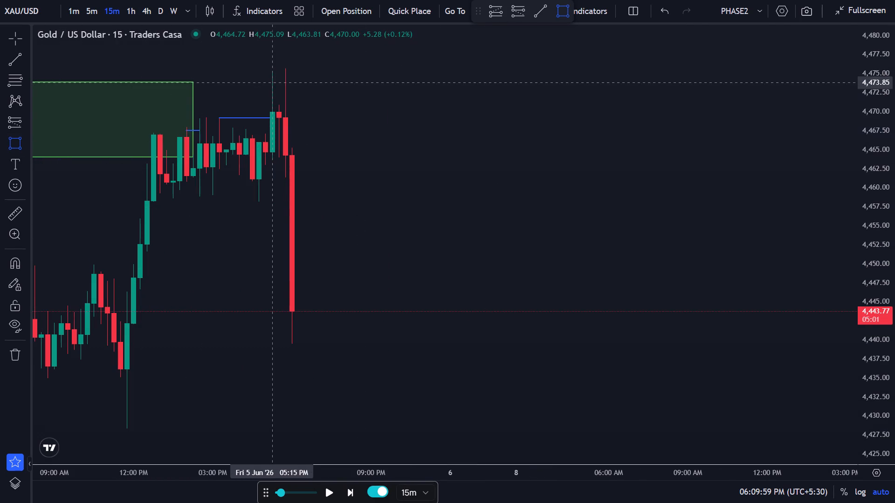
{"action": "left_click", "coordinate": [272, 111]}
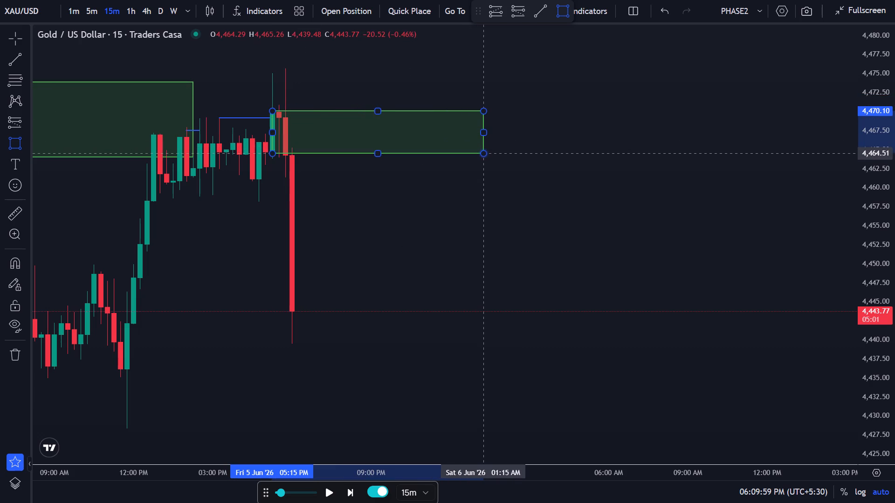
{"action": "left_click", "coordinate": [485, 159]}
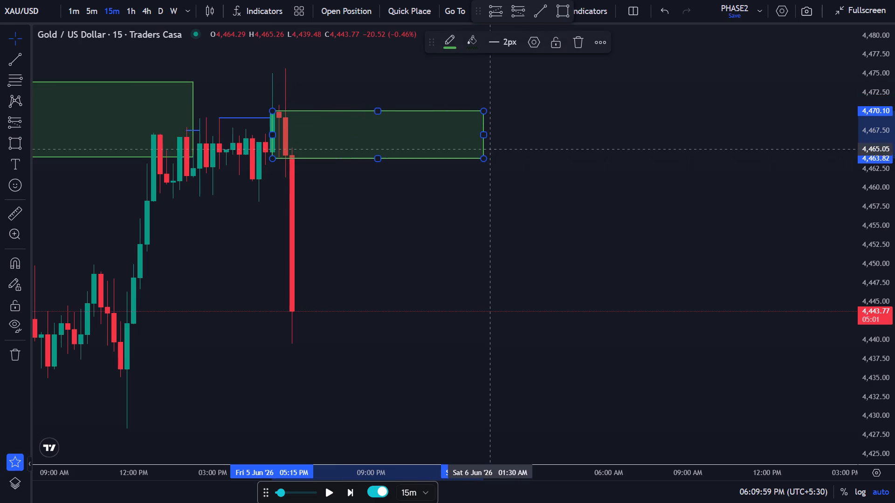
{"action": "left_click", "coordinate": [514, 151]}
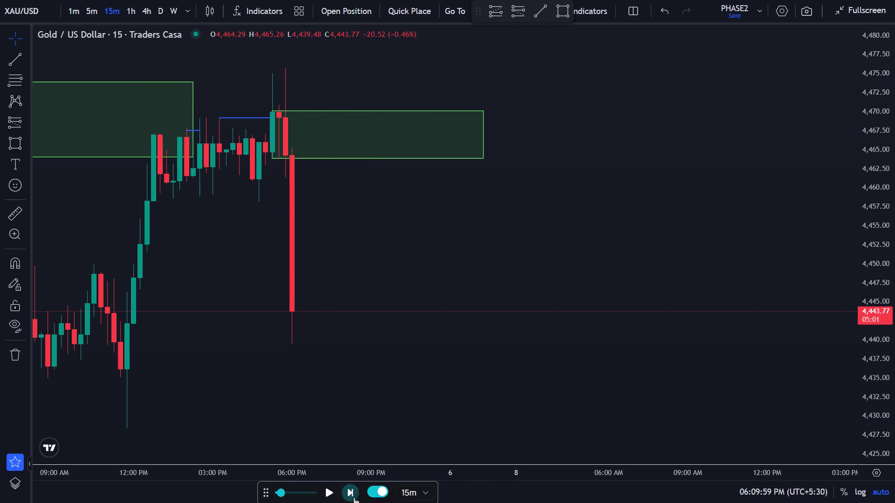
Advance the 15-minute replay to the 07:15 PM candle.
{"action": "left_click", "coordinate": [357, 496]}
{"action": "left_click", "coordinate": [357, 496]}
{"action": "left_click", "coordinate": [357, 496]}
{"action": "left_click", "coordinate": [357, 496]}
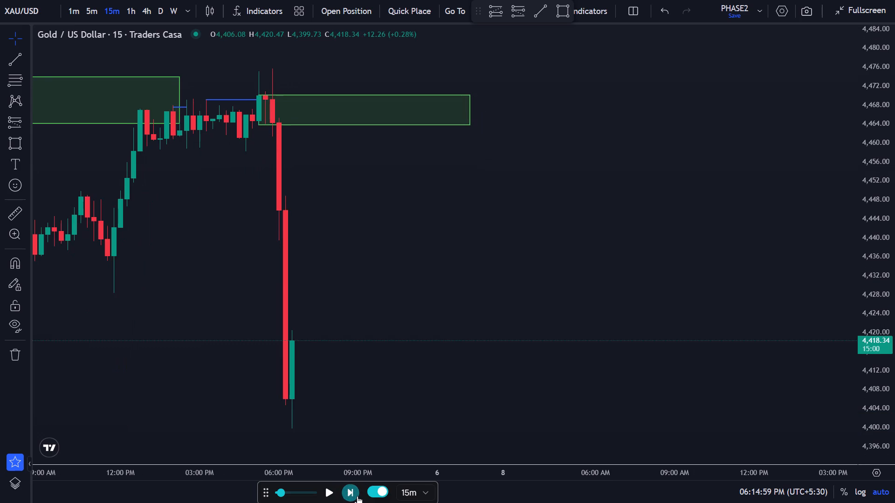
{"action": "left_click", "coordinate": [357, 496]}
{"action": "left_click", "coordinate": [357, 496]}
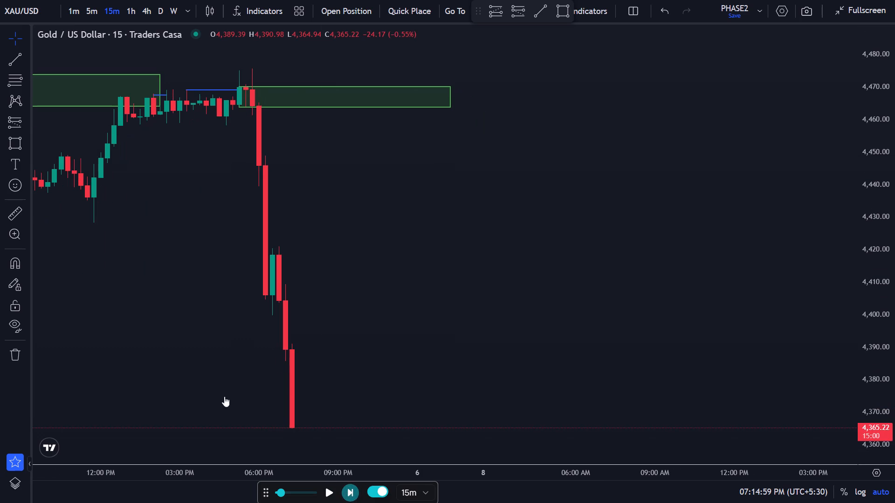
Draw a supply-zone rectangle from the 06:30 PM candle, spanning about 4,419.87 to 4,400 and ending just past the start of 8 Jun.
{"action": "left_click", "coordinate": [17, 147]}
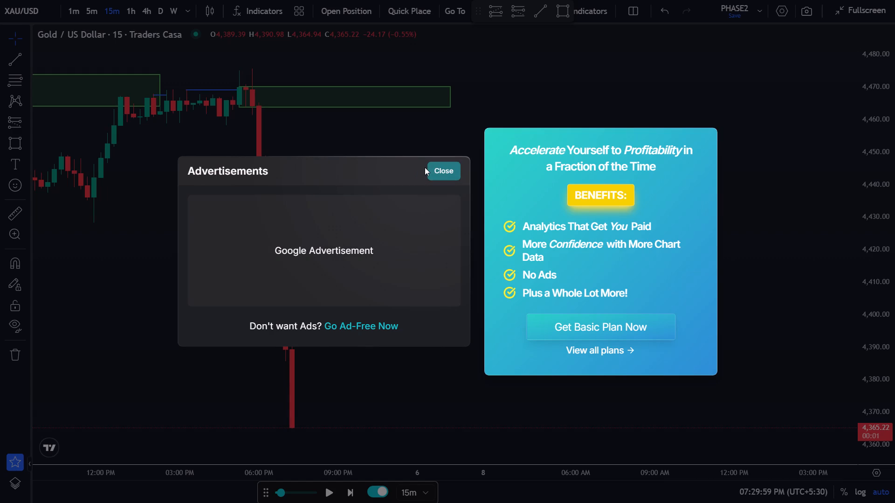
{"action": "left_click", "coordinate": [442, 169]}
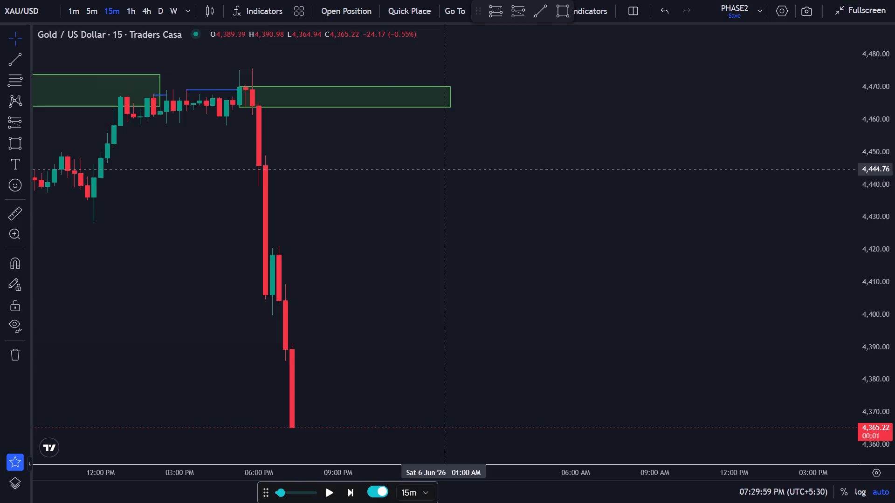
{"action": "left_click", "coordinate": [21, 139]}
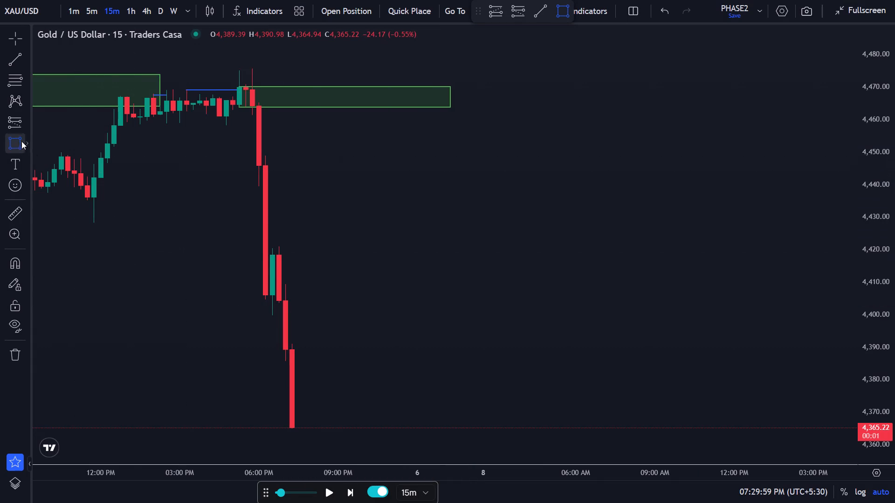
{"action": "left_click", "coordinate": [275, 250]}
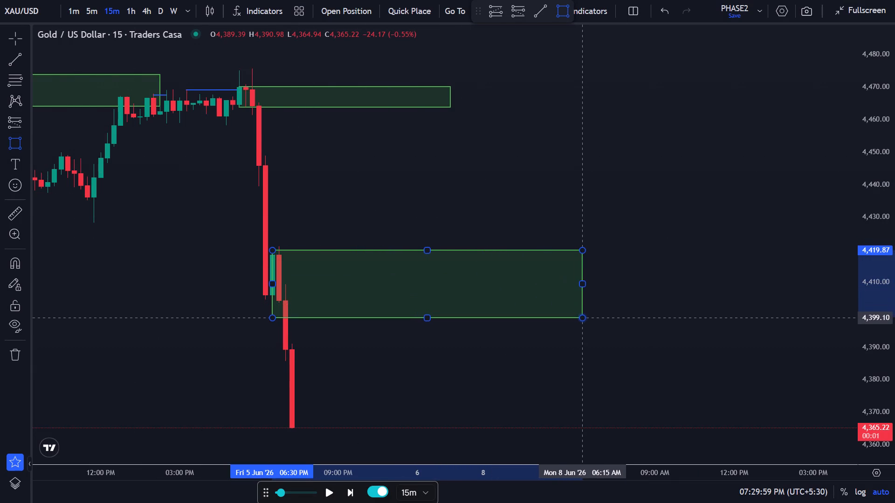
{"action": "left_click", "coordinate": [583, 314]}
{"action": "left_click", "coordinate": [607, 295]}
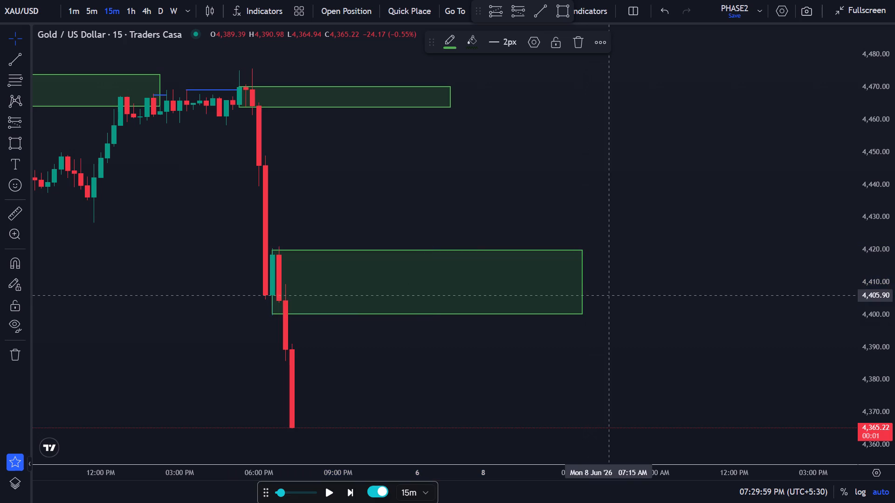
{"action": "left_click_drag", "start_coordinate": [584, 283], "coordinate": [490, 299]}
{"action": "left_click", "coordinate": [568, 289]}
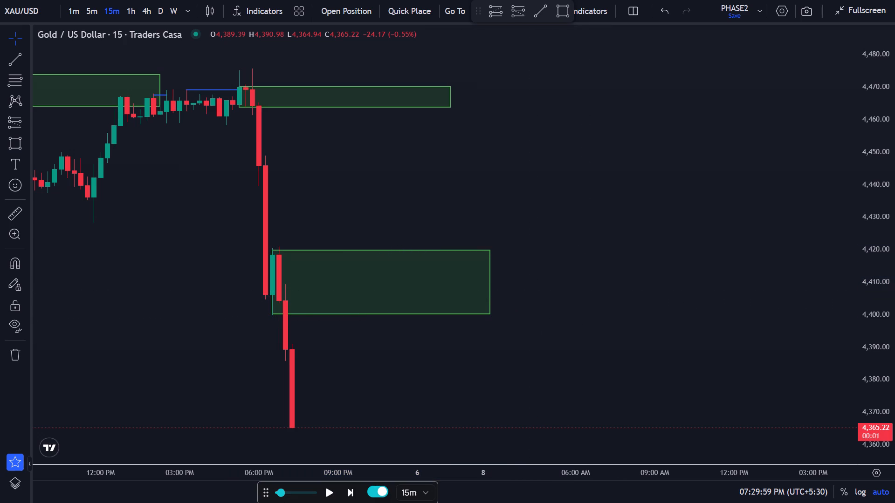
Advance the 15-minute replay to the 12:45 AM candle on 6 Jun.
{"action": "left_click", "coordinate": [353, 491]}
{"action": "left_click", "coordinate": [352, 491]}
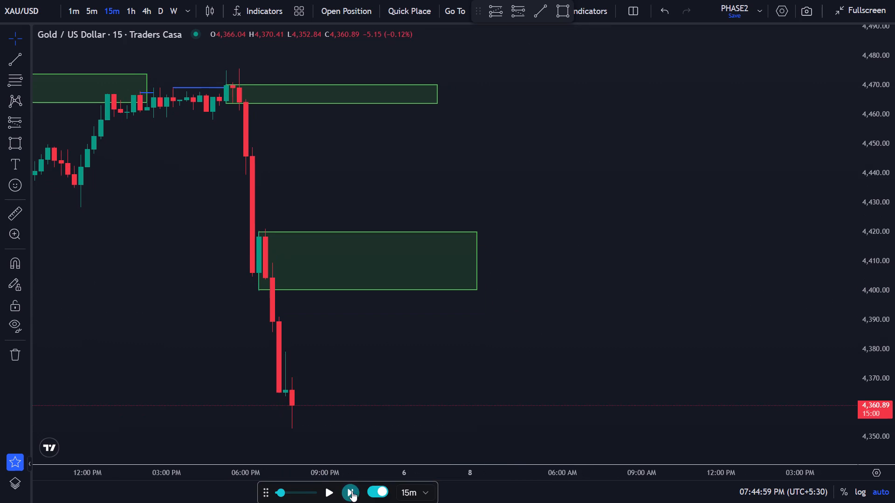
{"action": "left_click", "coordinate": [352, 491]}
{"action": "left_click", "coordinate": [352, 491]}
{"action": "left_click", "coordinate": [352, 491]}
{"action": "triple_click", "coordinate": [352, 491]}
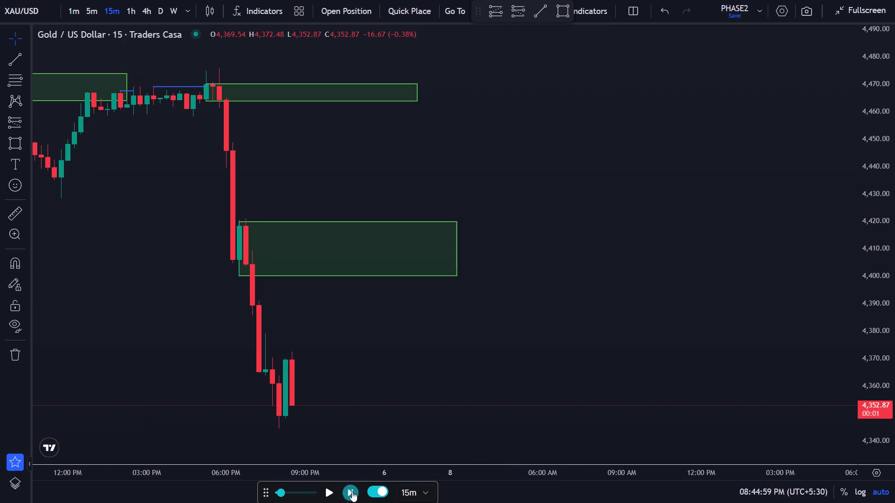
{"action": "triple_click", "coordinate": [352, 491]}
{"action": "left_click", "coordinate": [352, 491]}
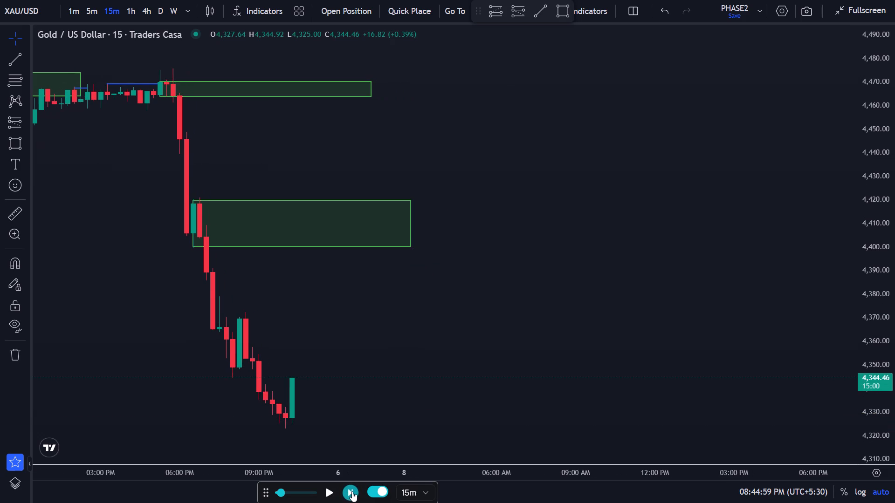
{"action": "double_click", "coordinate": [352, 491]}
{"action": "triple_click", "coordinate": [352, 491]}
{"action": "triple_click", "coordinate": [352, 491]}
{"action": "double_click", "coordinate": [352, 491]}
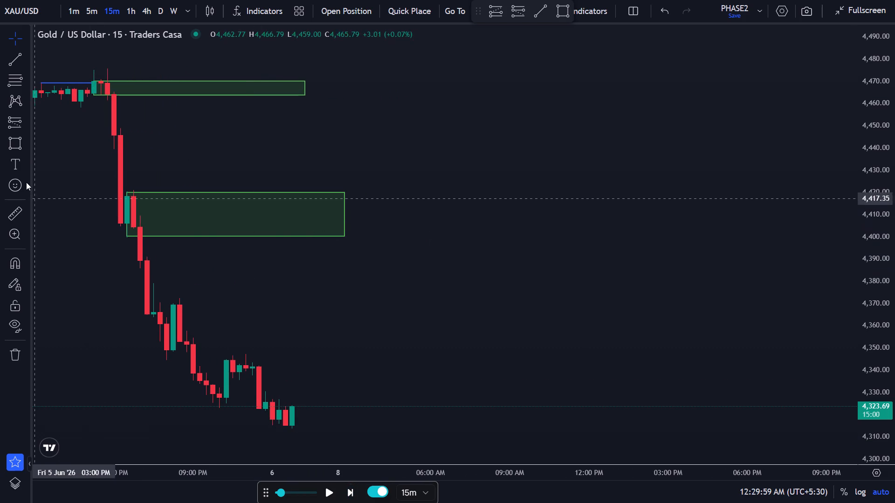
Draw a supply-zone rectangle from the 07:30 PM candle, spanning about 4,379.61 to 4,363.89 and extending to about 11:45 PM.
{"action": "left_click", "coordinate": [15, 142]}
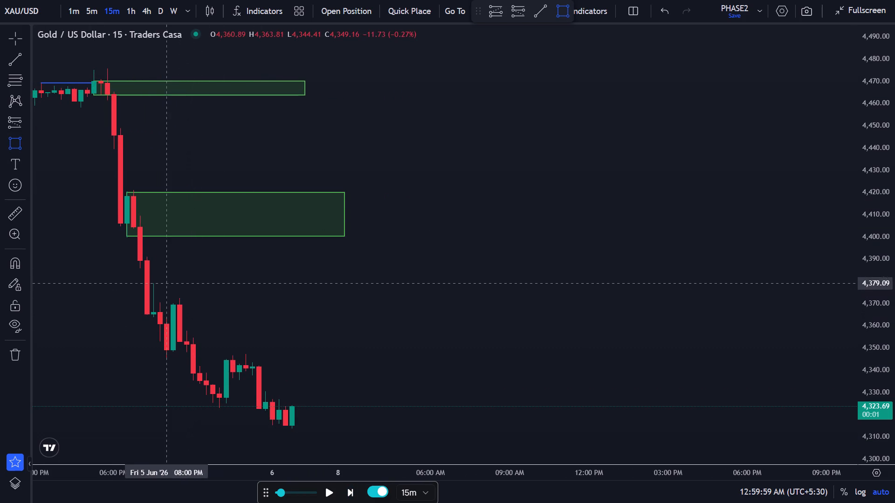
{"action": "left_click", "coordinate": [156, 282]}
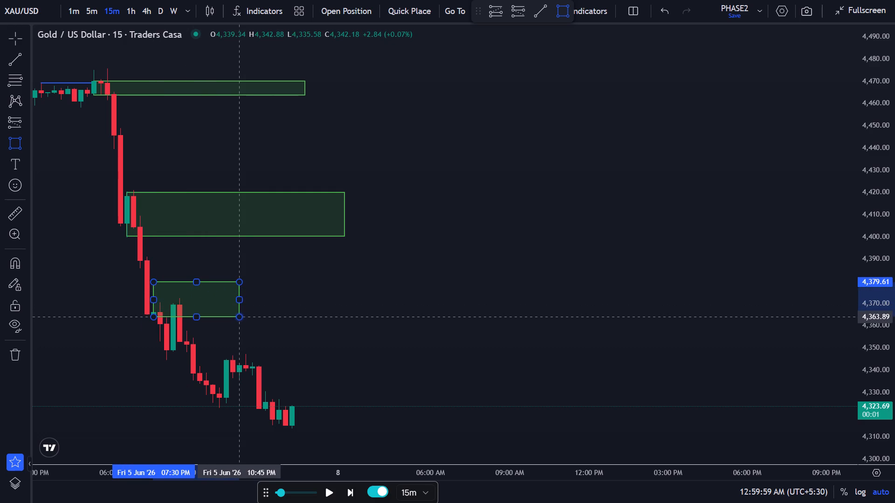
{"action": "left_click", "coordinate": [241, 317]}
{"action": "left_click", "coordinate": [262, 306]}
{"action": "left_click_drag", "start_coordinate": [241, 300], "coordinate": [268, 302]}
{"action": "left_click", "coordinate": [302, 307]}
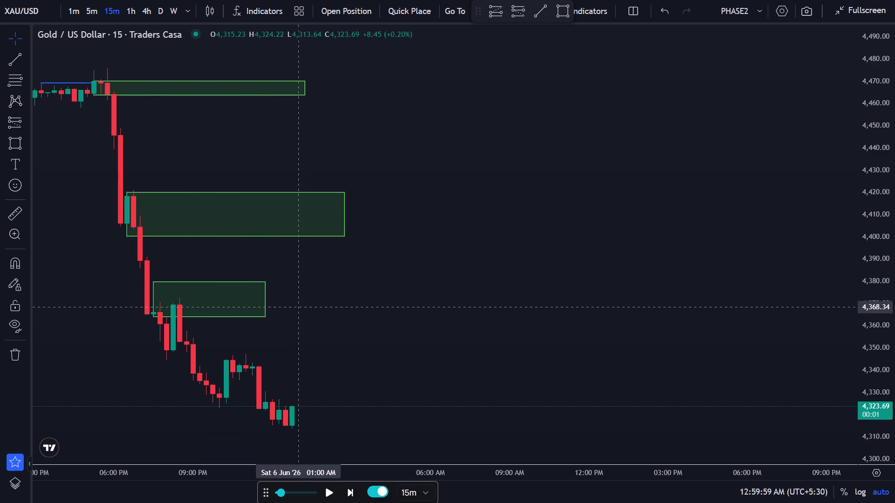
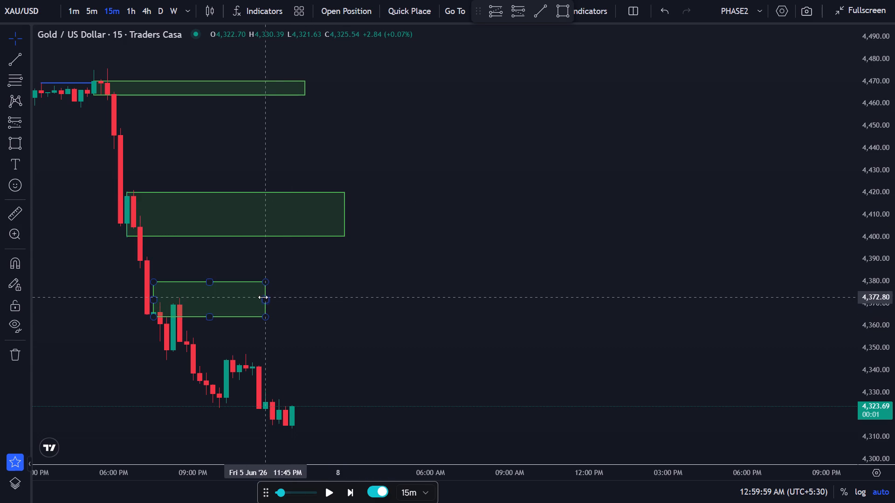
Extend the lowest supply-zone rectangle's end to about 12:00 AM on 6 Jun.
{"action": "left_click_drag", "start_coordinate": [267, 299], "coordinate": [273, 299]}
{"action": "left_click", "coordinate": [307, 300]}
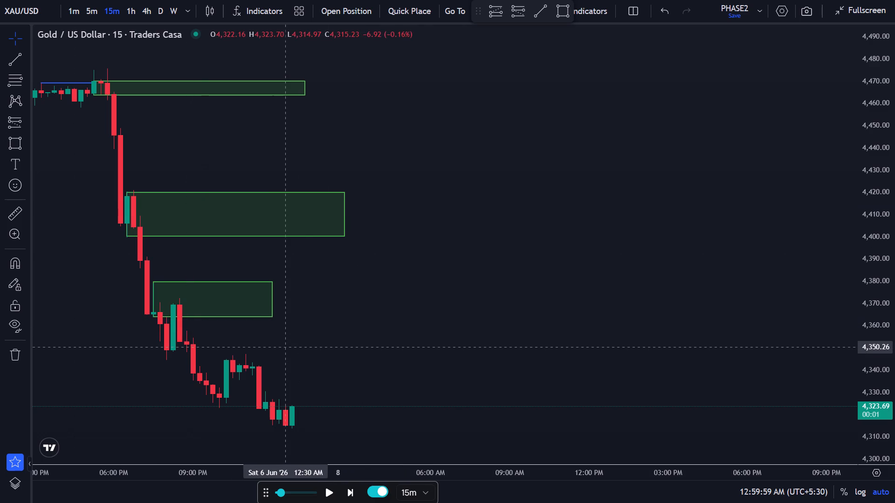
On the 5-minute chart, place a short position at 08:35 PM with entry 4,361.52, stop 4,375.58 and target 4,332.70.
{"action": "left_click", "coordinate": [91, 7]}
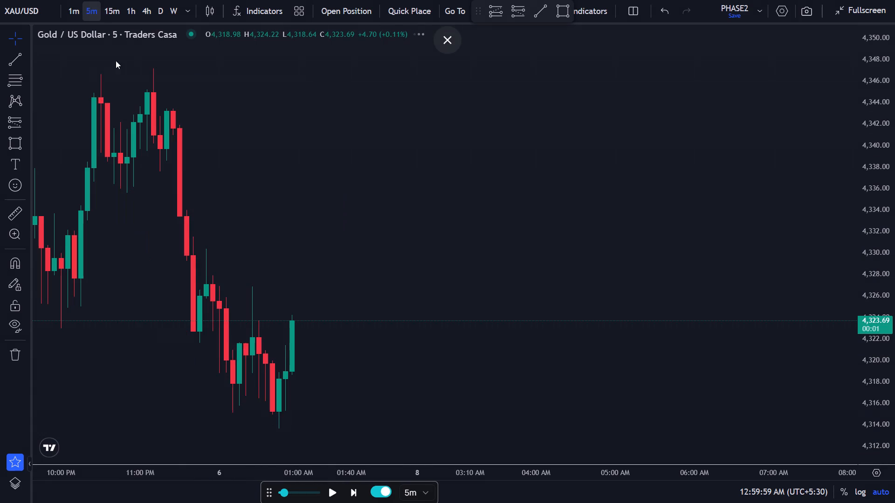
{"action": "left_click_drag", "start_coordinate": [287, 236], "coordinate": [575, 309]}
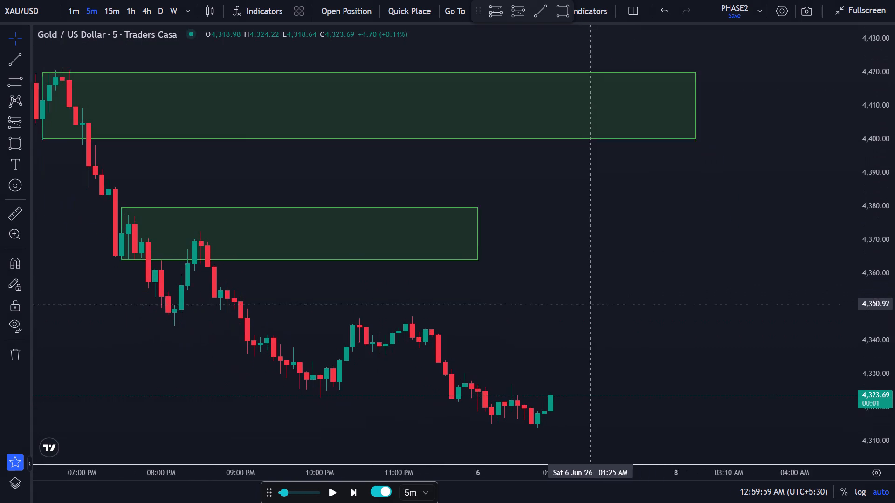
{"action": "left_click_drag", "start_coordinate": [575, 309], "coordinate": [562, 312]}
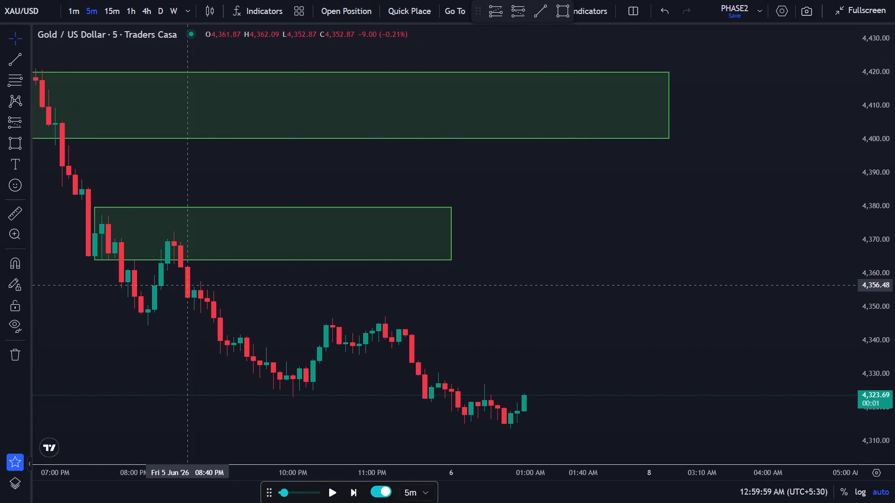
{"action": "left_click", "coordinate": [14, 122]}
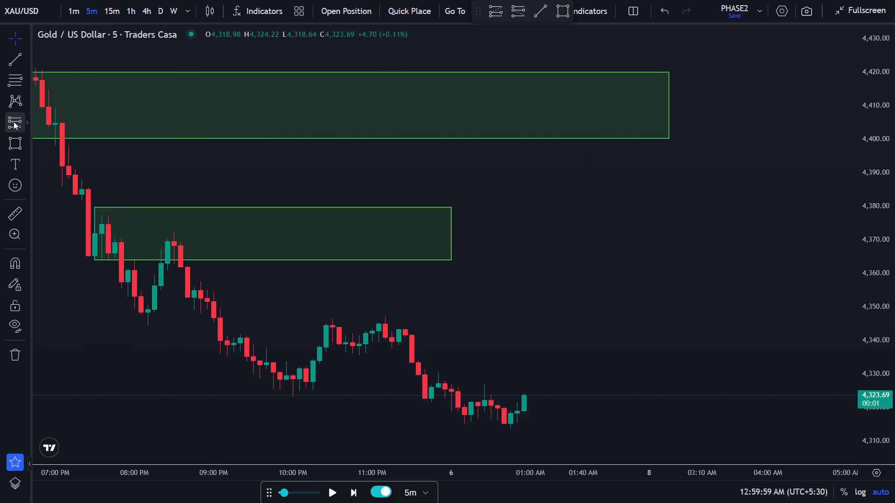
{"action": "left_click", "coordinate": [181, 268]}
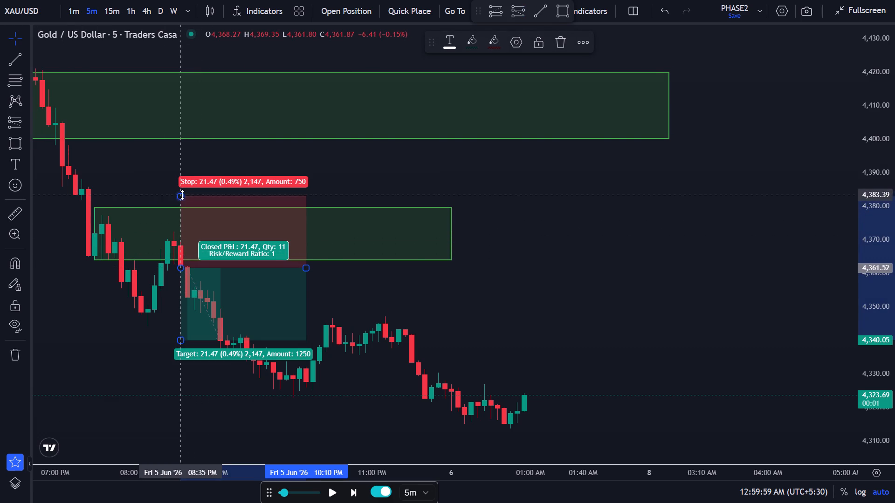
{"action": "left_click_drag", "start_coordinate": [182, 195], "coordinate": [182, 221]}
{"action": "left_click_drag", "start_coordinate": [180, 339], "coordinate": [184, 369]}
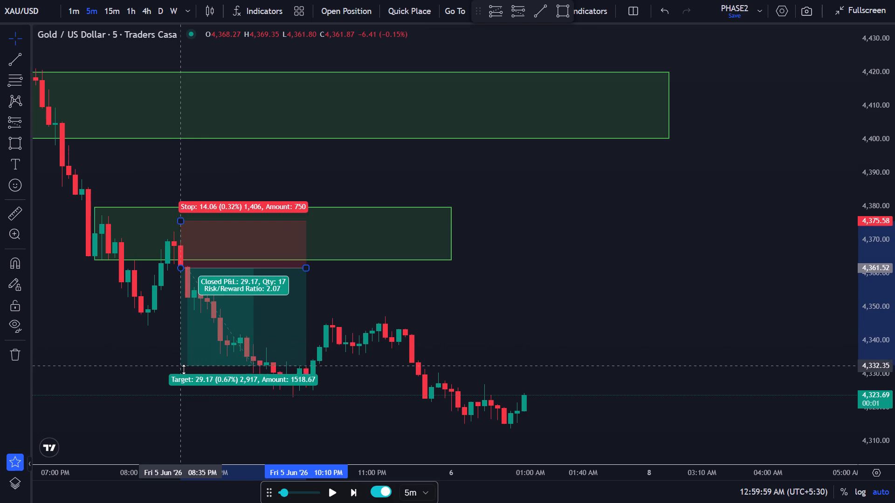
{"action": "left_click_drag", "start_coordinate": [184, 369], "coordinate": [186, 367]}
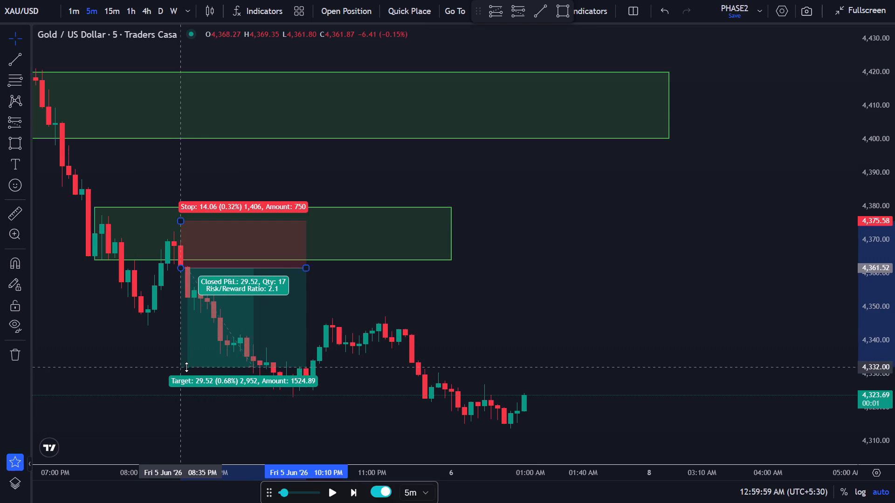
{"action": "left_click_drag", "start_coordinate": [186, 367], "coordinate": [183, 365]}
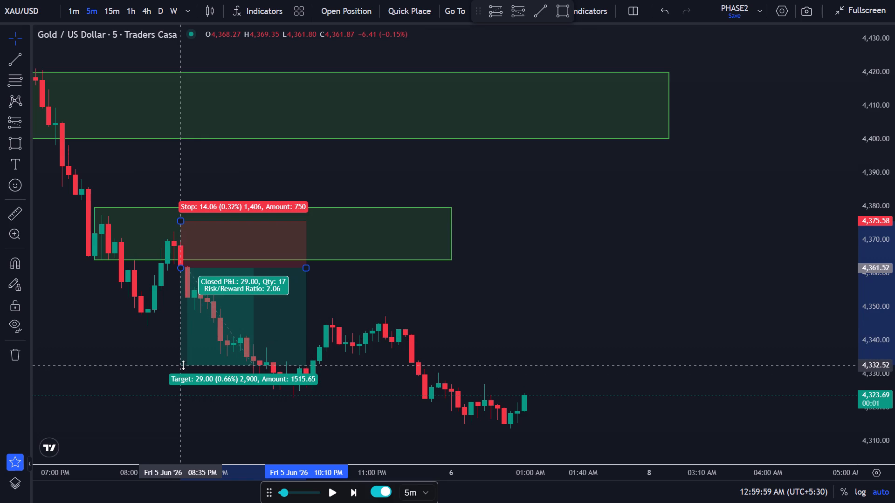
{"action": "left_click_drag", "start_coordinate": [183, 365], "coordinate": [181, 366]}
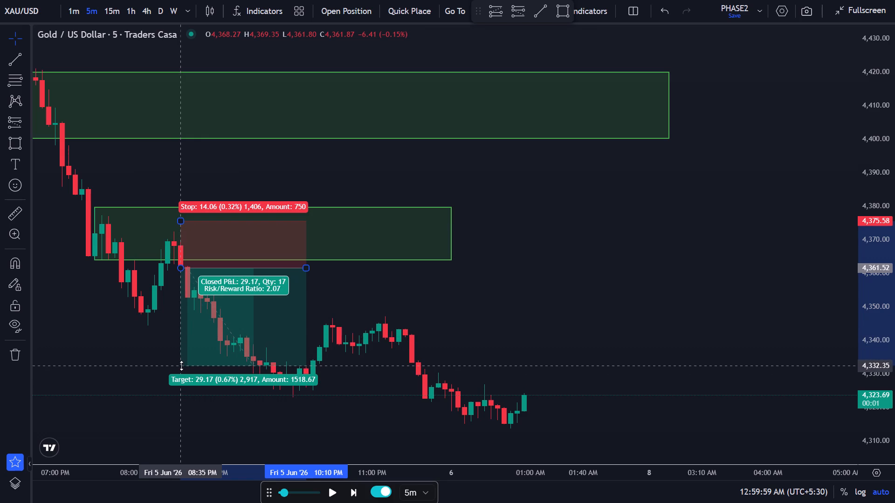
{"action": "left_click_drag", "start_coordinate": [181, 366], "coordinate": [182, 365]}
{"action": "left_click", "coordinate": [327, 309]}
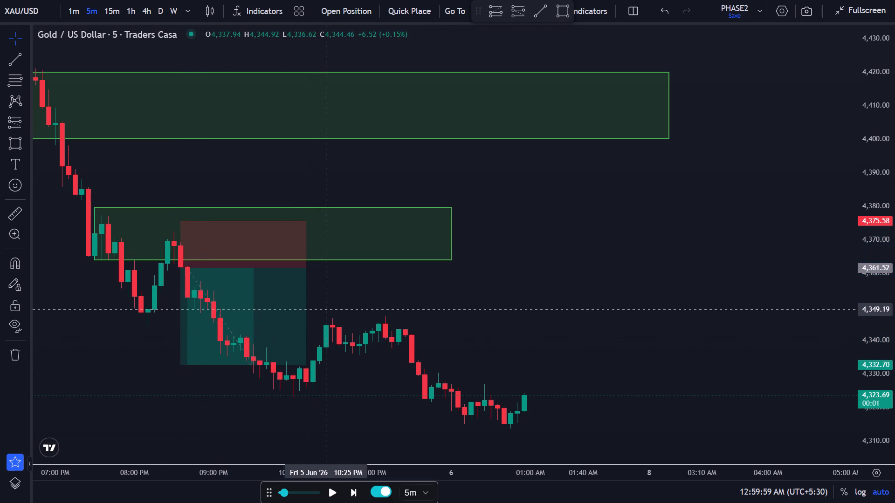
Shorten the short position's time span to end at about 09:55 PM.
{"action": "left_click_drag", "start_coordinate": [308, 269], "coordinate": [294, 269]}
{"action": "left_click_drag", "start_coordinate": [294, 269], "coordinate": [286, 269]}
{"action": "left_click", "coordinate": [304, 279]}
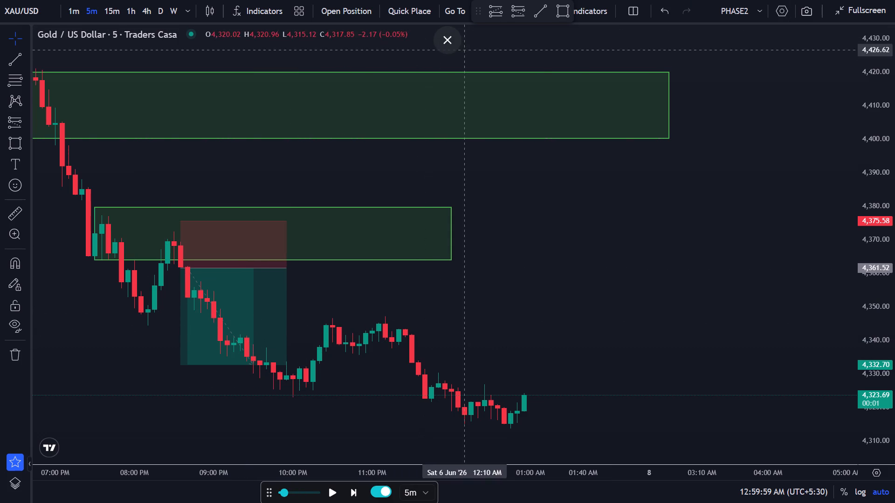
Leave the chart's fullscreen view, minimise the browser and launch Kuro from the desktop.
{"action": "left_click", "coordinate": [450, 39]}
{"action": "left_click", "coordinate": [821, 8]}
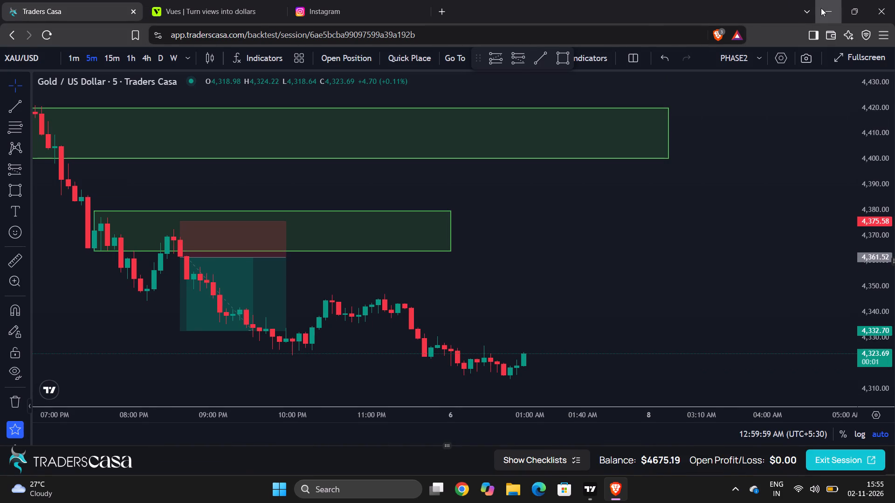
{"action": "double_click", "coordinate": [64, 58]}
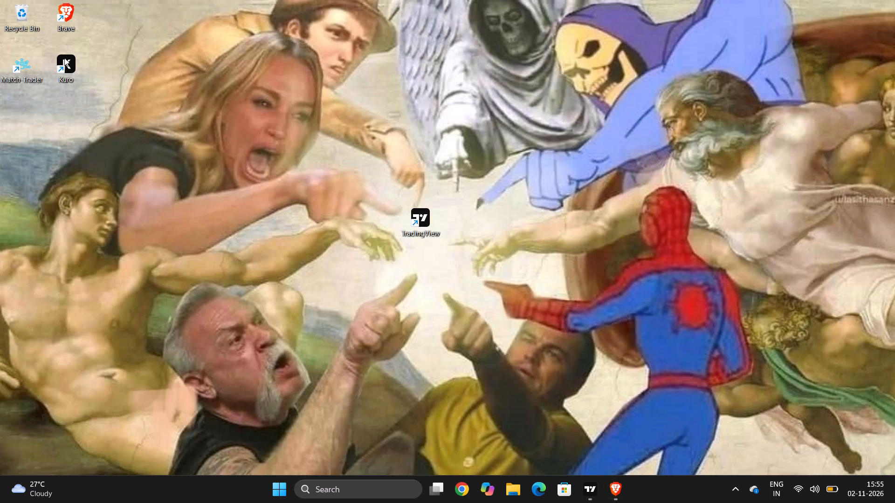
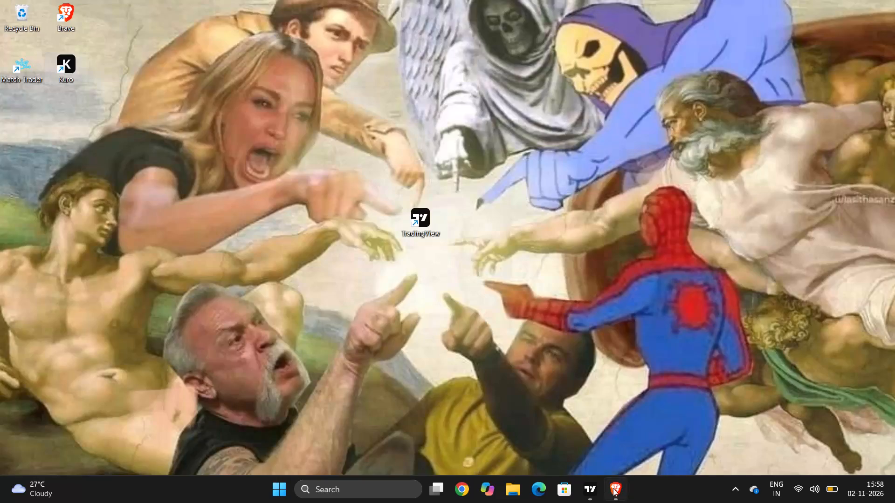
Switch back to the Brave browser and extend the lowest supply-zone rectangle's end to about 12:10 AM on 6 Jun.
{"action": "left_click", "coordinate": [629, 435]}
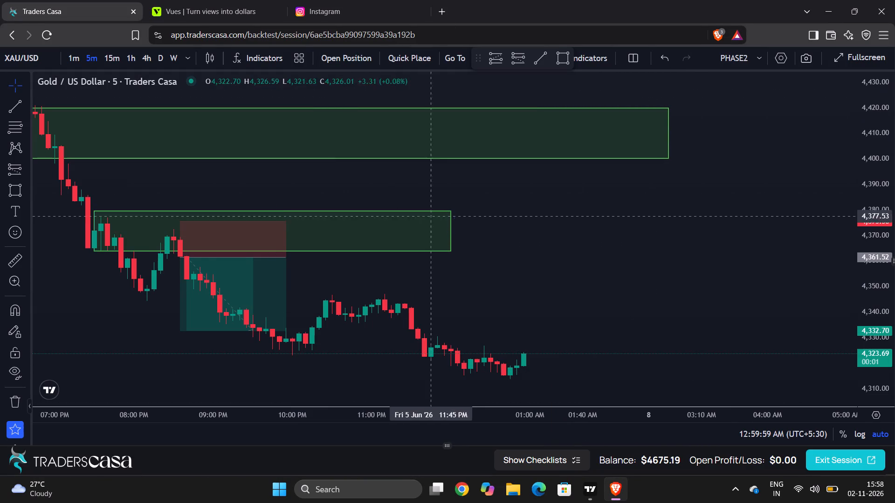
{"action": "left_click_drag", "start_coordinate": [451, 233], "coordinate": [466, 232]}
{"action": "left_click", "coordinate": [513, 237]}
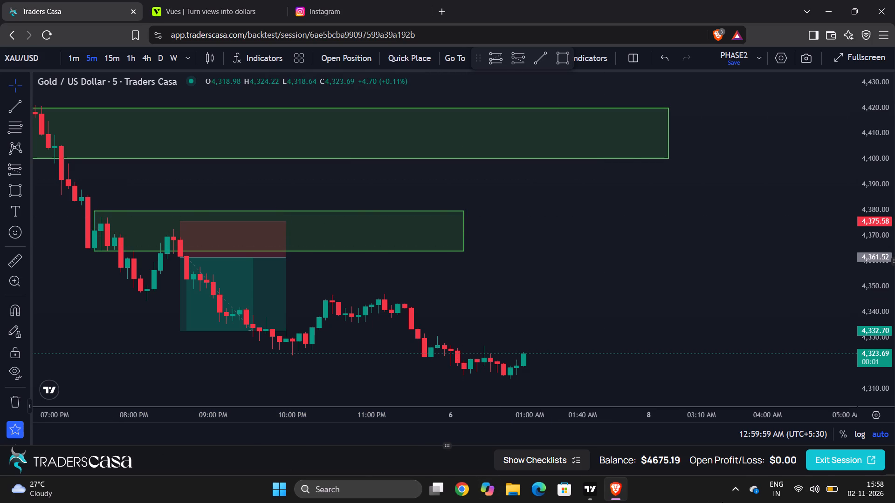
Show the XAU/USD 5-minute replay chart in fullscreen view.
{"action": "left_click", "coordinate": [869, 61]}
{"action": "left_click_drag", "start_coordinate": [568, 265], "coordinate": [716, 278]}
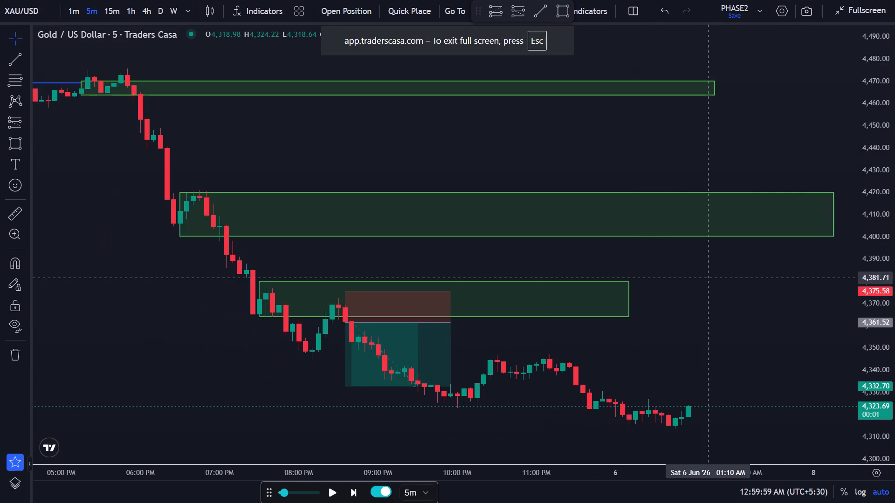
{"action": "left_click_drag", "start_coordinate": [716, 278], "coordinate": [546, 297]}
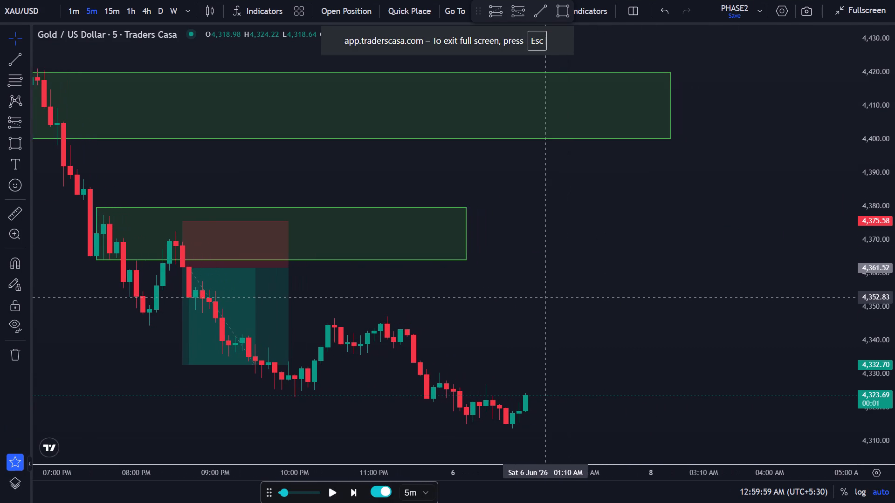
{"action": "left_click_drag", "start_coordinate": [546, 297], "coordinate": [524, 297]}
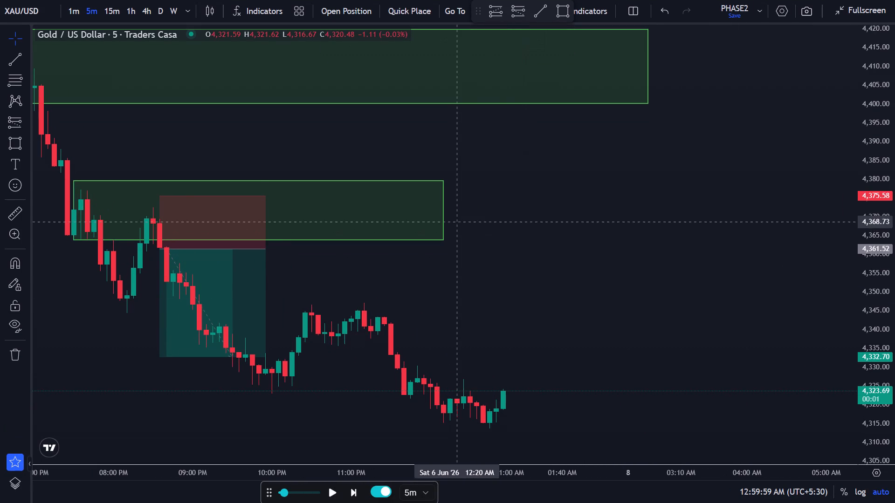
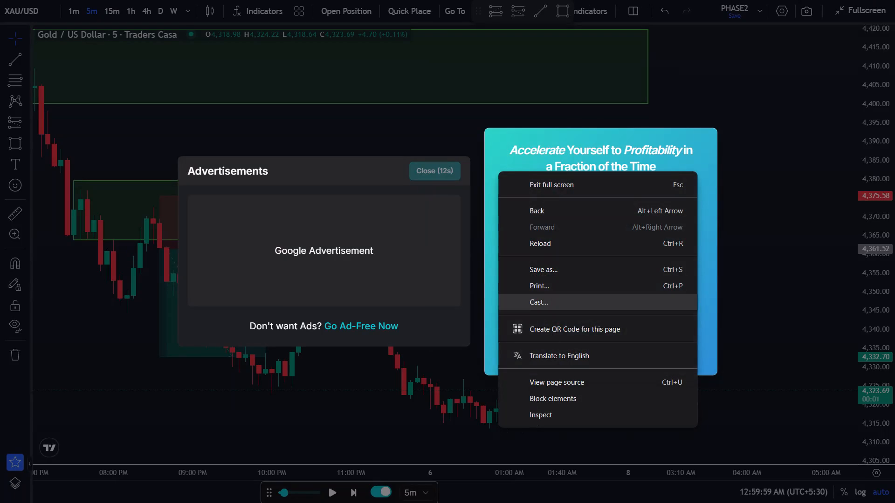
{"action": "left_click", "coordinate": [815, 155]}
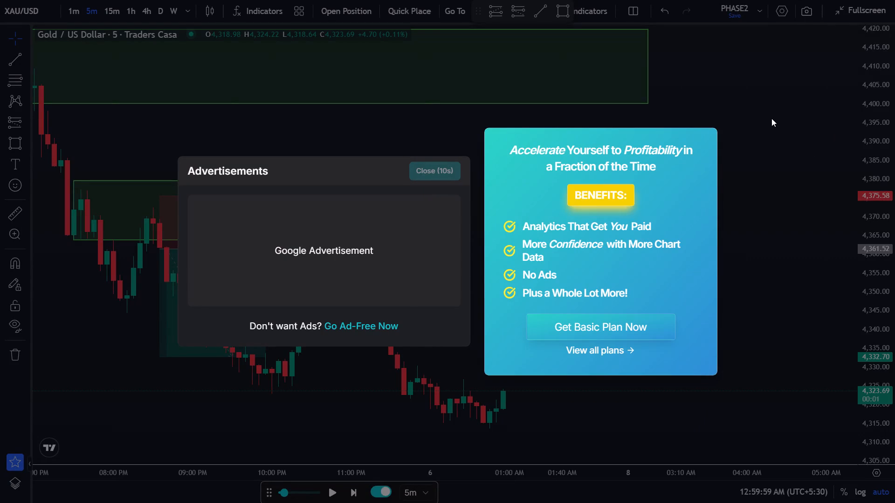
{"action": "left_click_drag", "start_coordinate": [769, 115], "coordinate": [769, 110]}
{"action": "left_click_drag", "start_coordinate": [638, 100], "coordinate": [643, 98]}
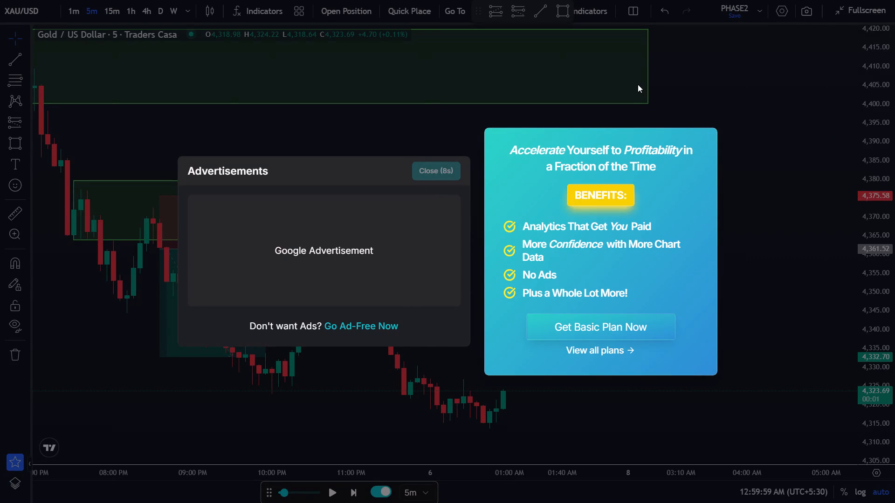